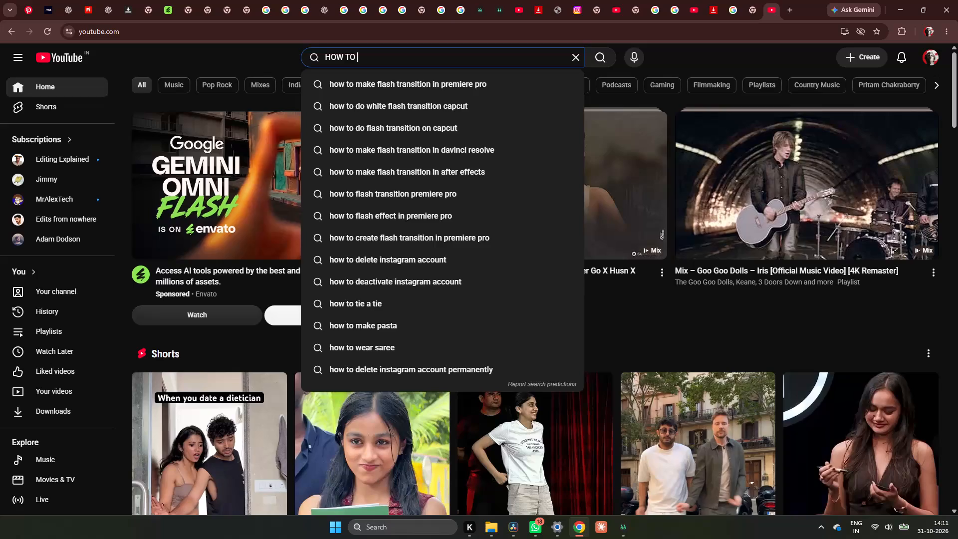
Search YouTube for "HOW TO CREATE QUESTION MARK".
type("CREATE QUESTION MARK")
key("Return")
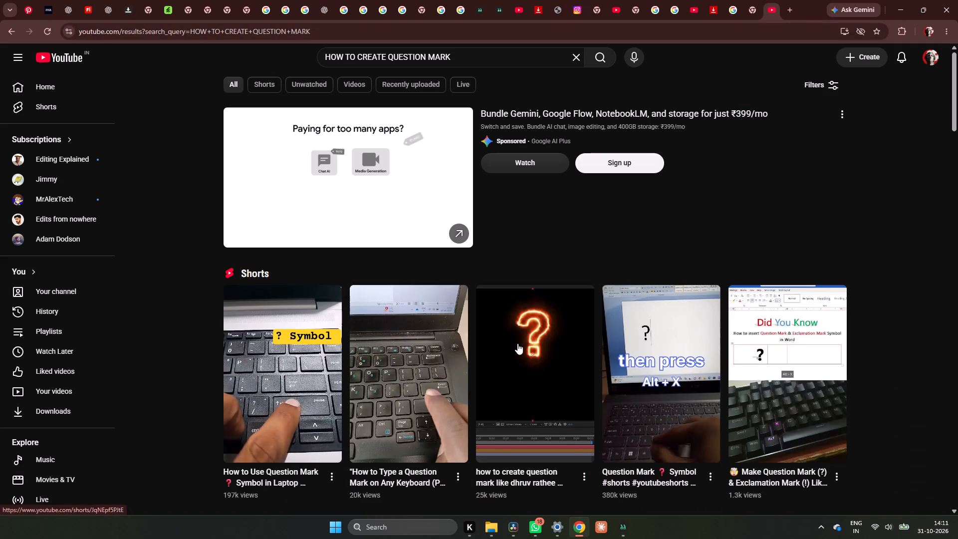
Preview the Short about creating a question mark like Dhruv Rathee and return to the search results.
left_click(517, 343)
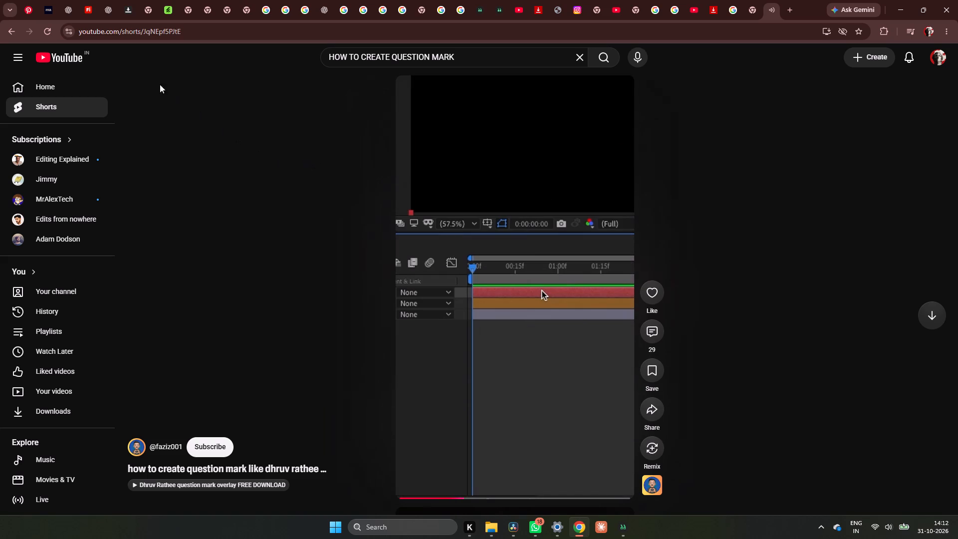
left_click(8, 24)
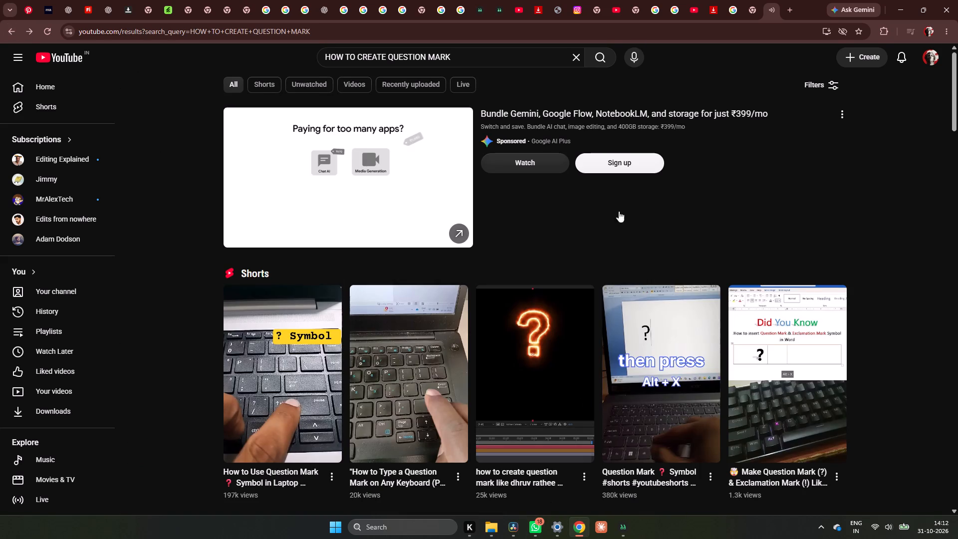
Preview the "Question Mark Spawning" After Effects tutorial from the results and go back to the results list.
scroll(609, 192, "down", 6)
scroll(330, 285, "down", 2)
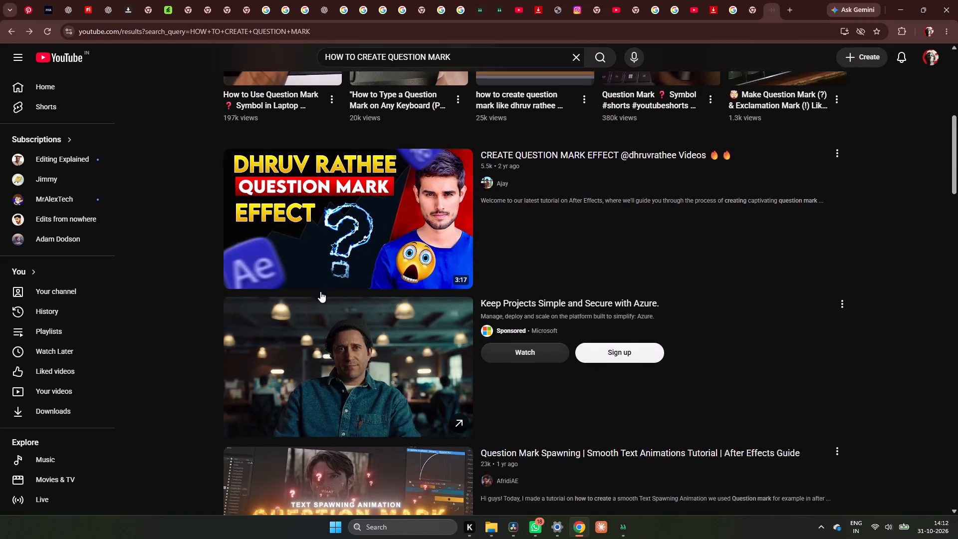
scroll(315, 286, "down", 7)
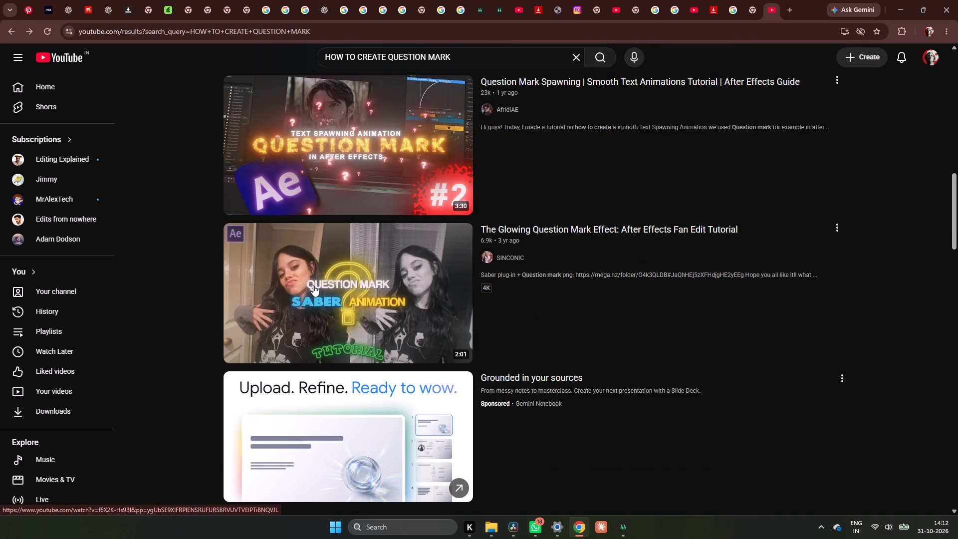
left_click(362, 187)
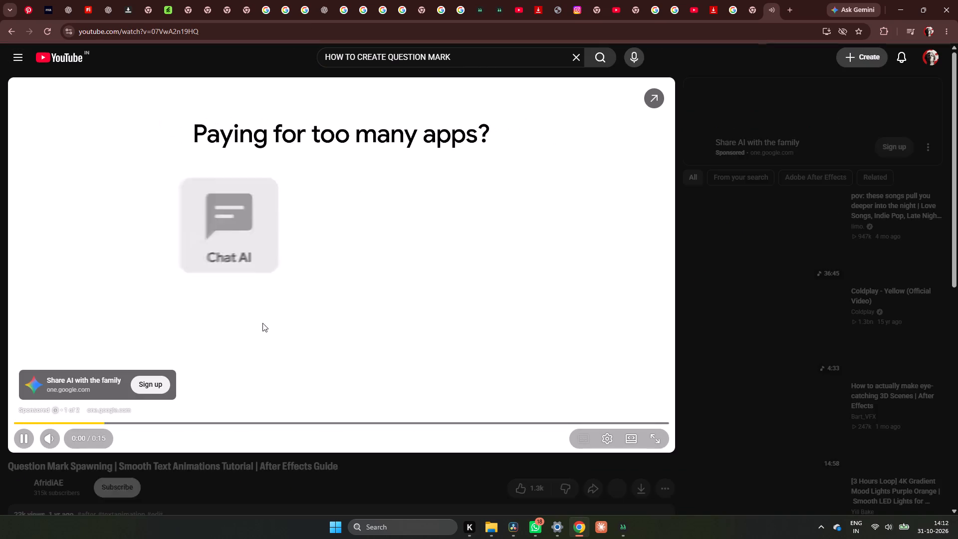
left_click(1, 27)
left_click(281, 162)
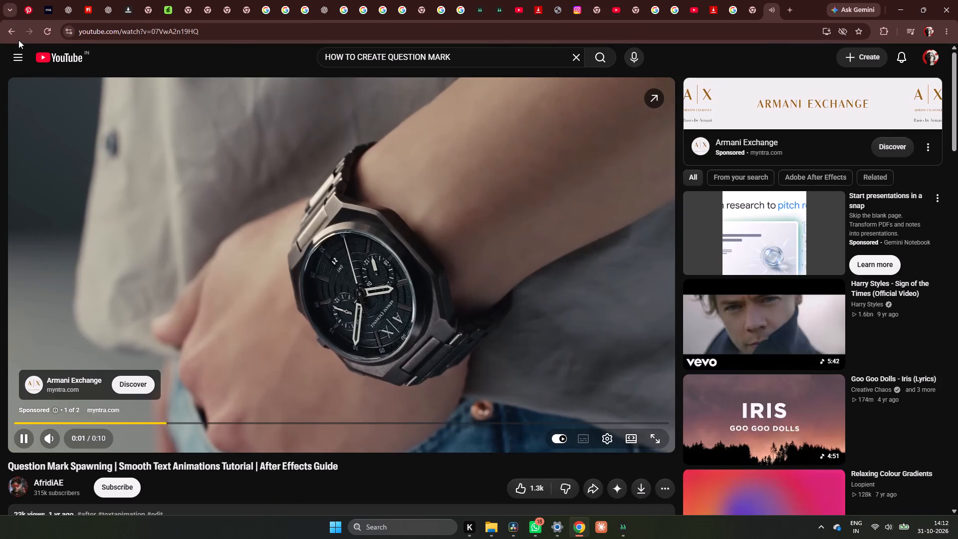
left_click(16, 38)
left_click(252, 169)
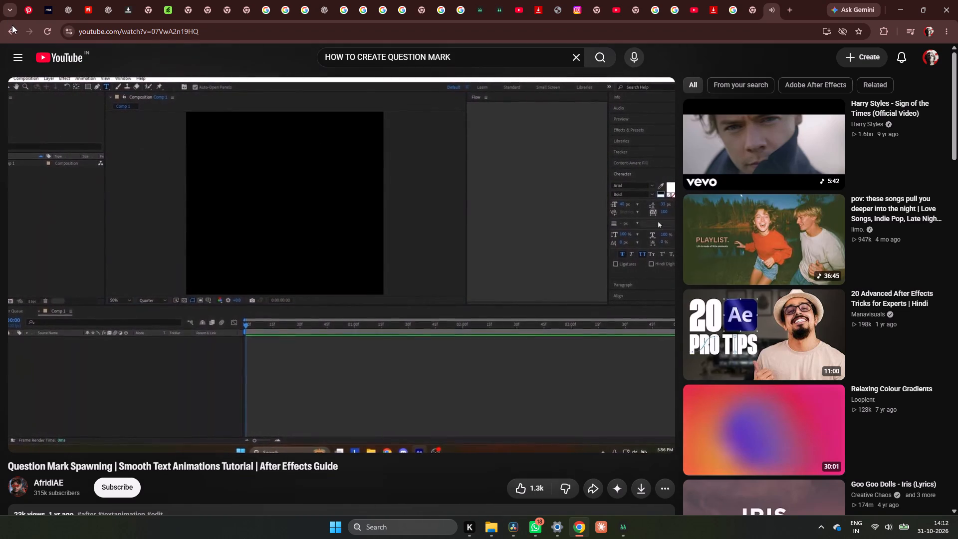
left_click(12, 25)
Refine the search to "how to create question mark davinci resolve".
left_click(469, 60)
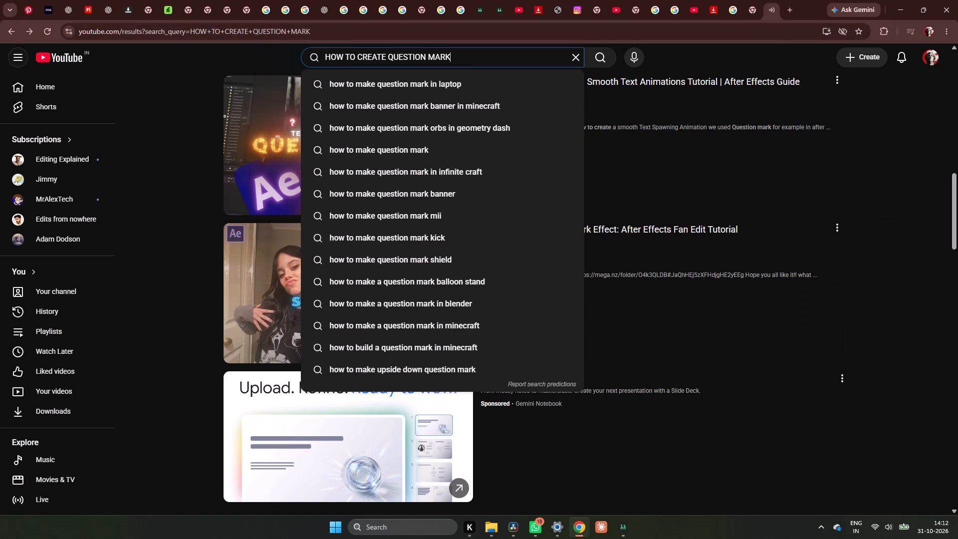
key("space")
type("DA")
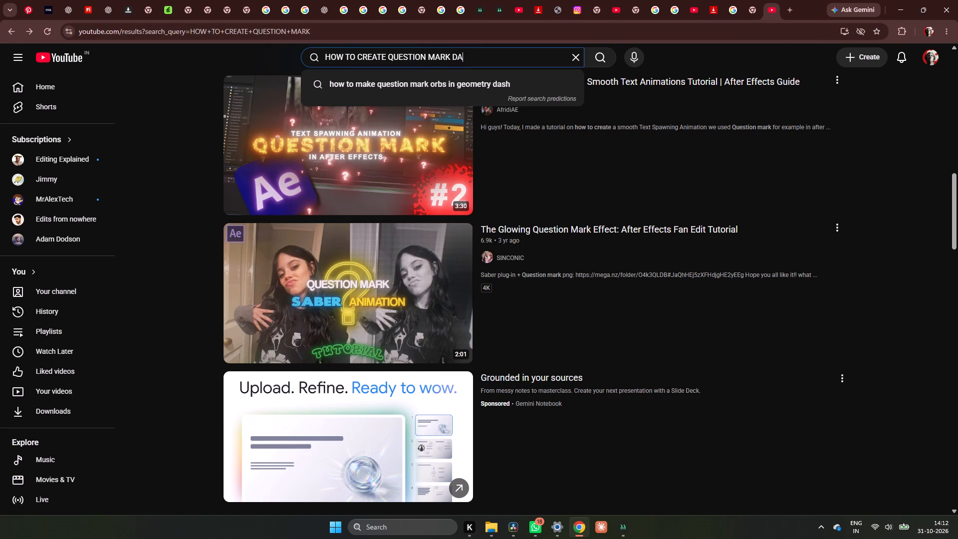
key("v")
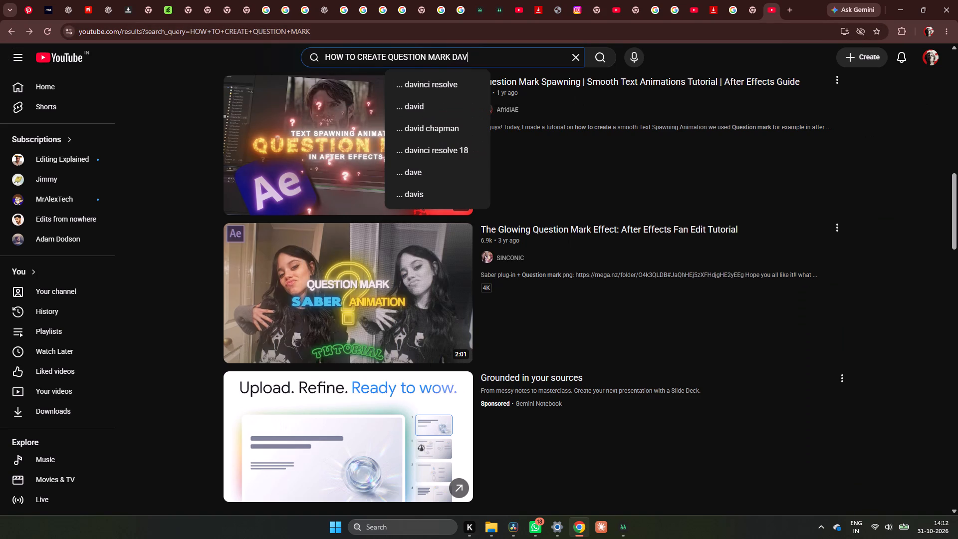
left_click(433, 86)
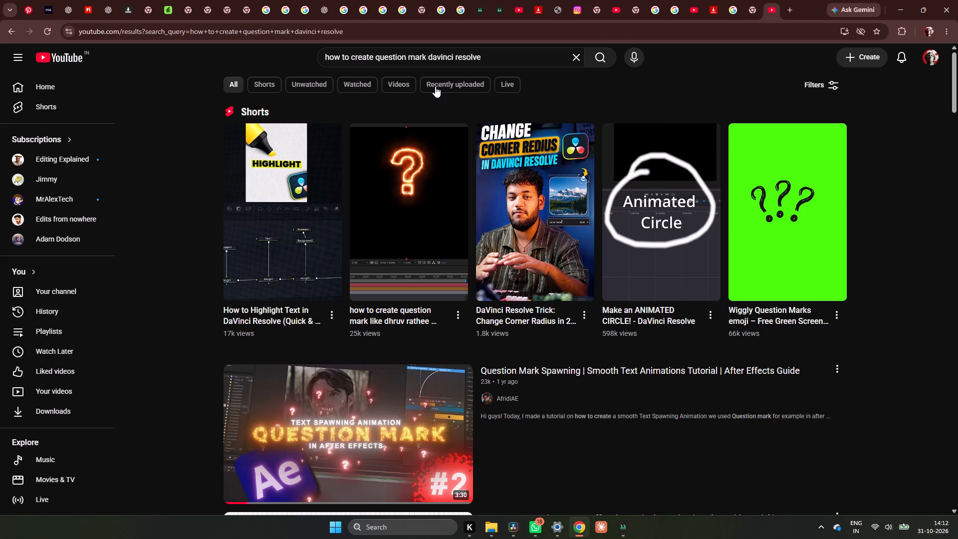
Look through the search results for a question mark effect tutorial or a ready-made question mark animation.
scroll(510, 361, "down", 2)
scroll(510, 361, "up", 1)
scroll(510, 360, "down", 5)
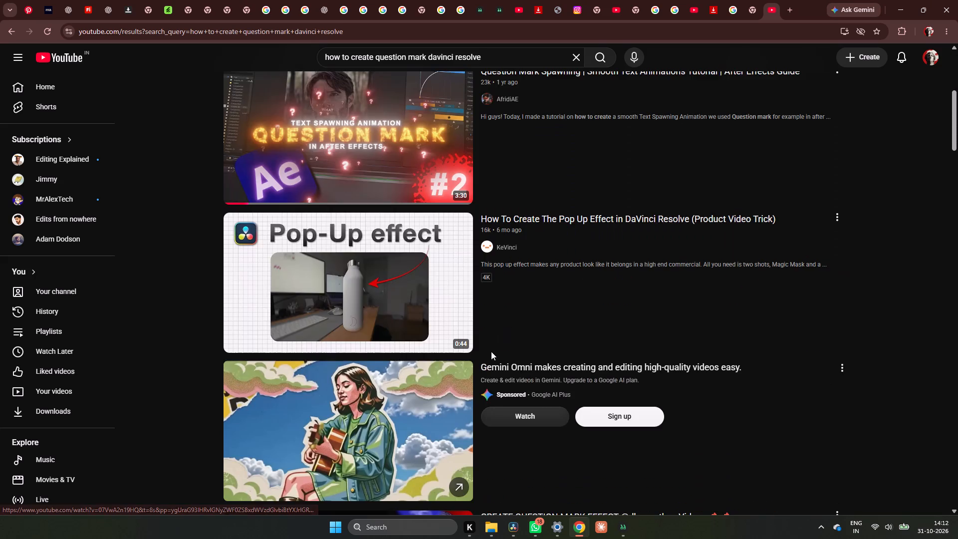
scroll(487, 353, "down", 11)
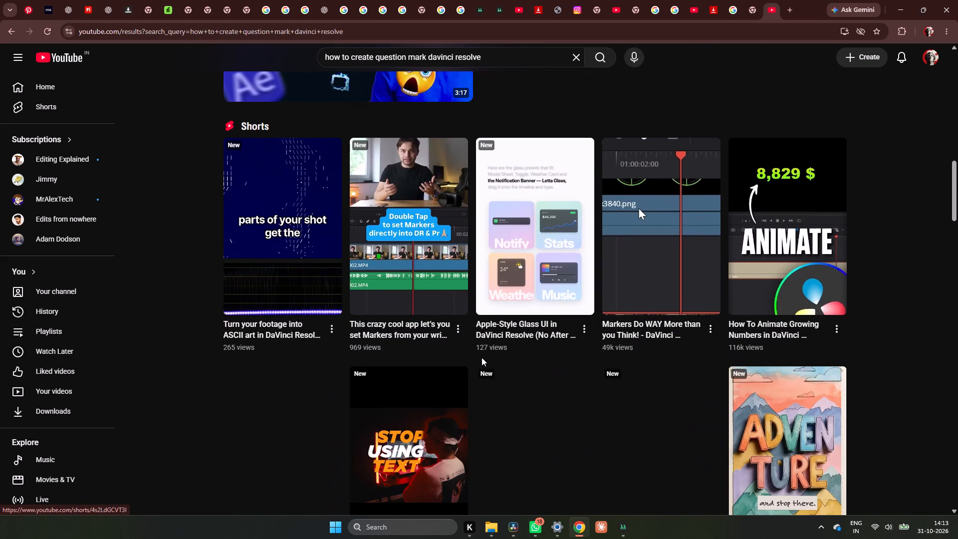
scroll(478, 356, "down", 12)
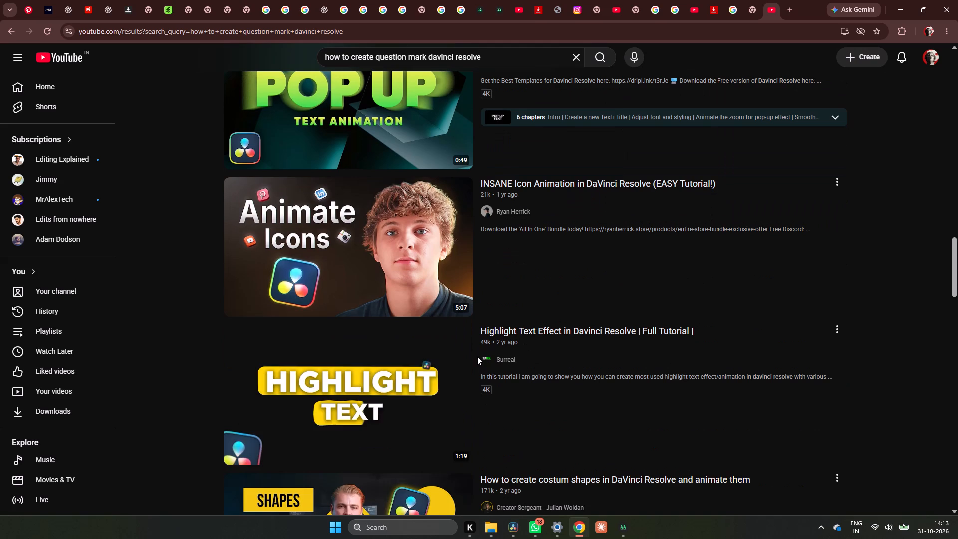
scroll(474, 356, "down", 7)
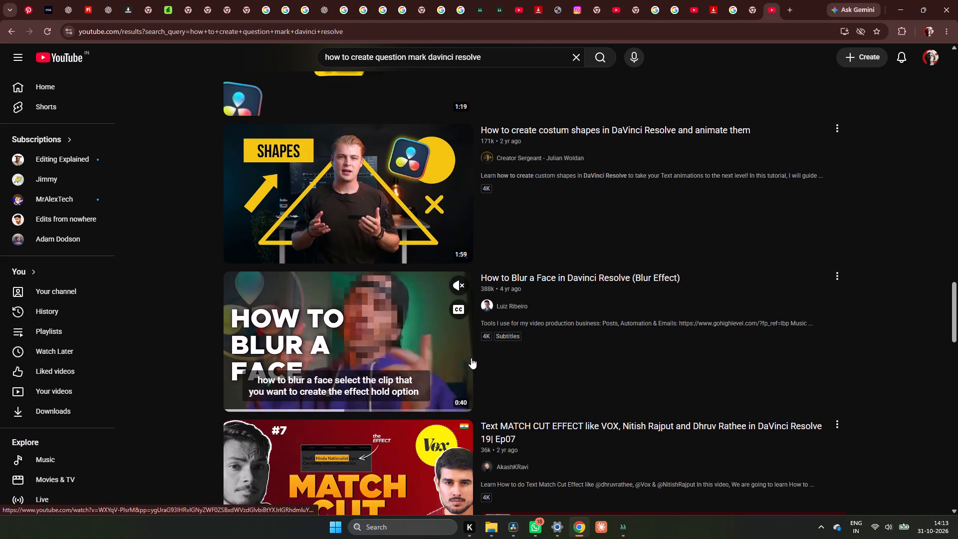
scroll(469, 363, "up", 3)
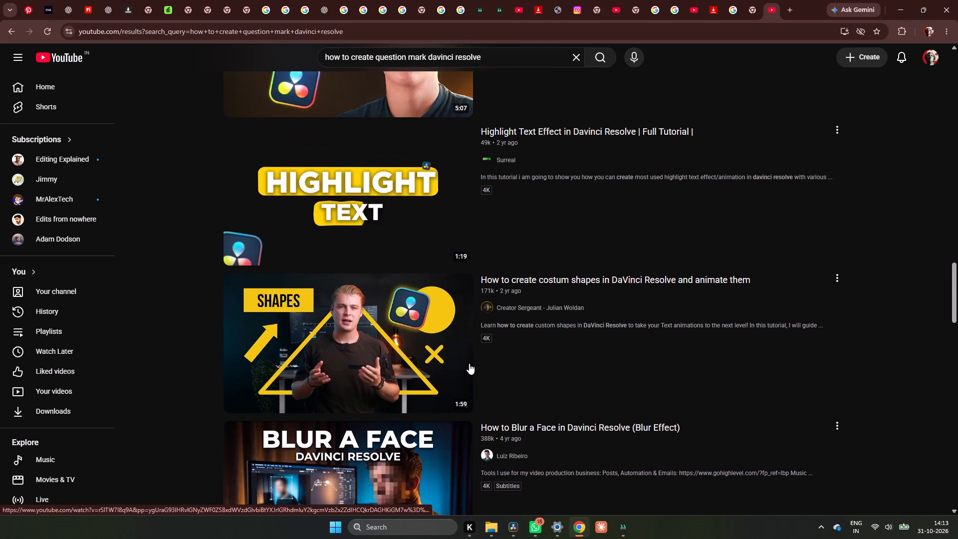
scroll(469, 363, "down", 17)
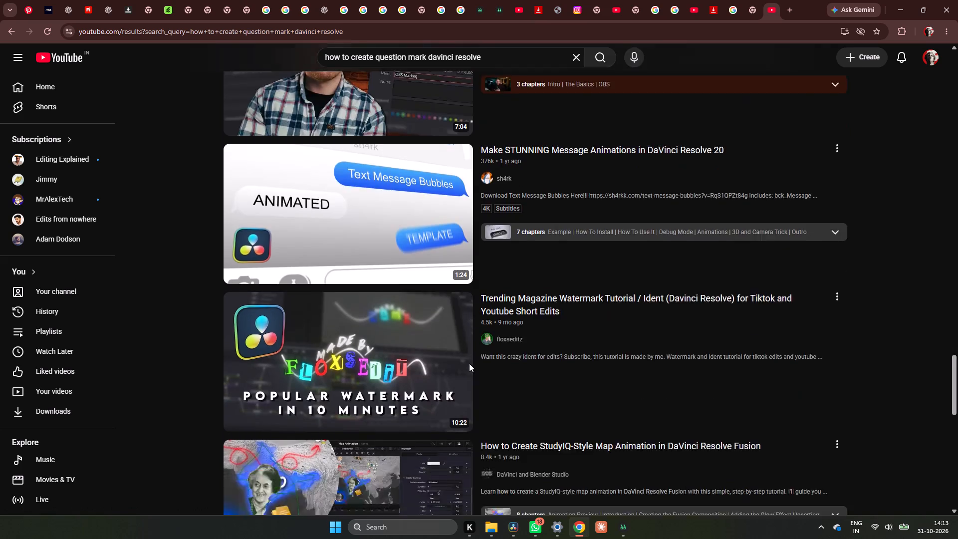
scroll(469, 363, "down", 1)
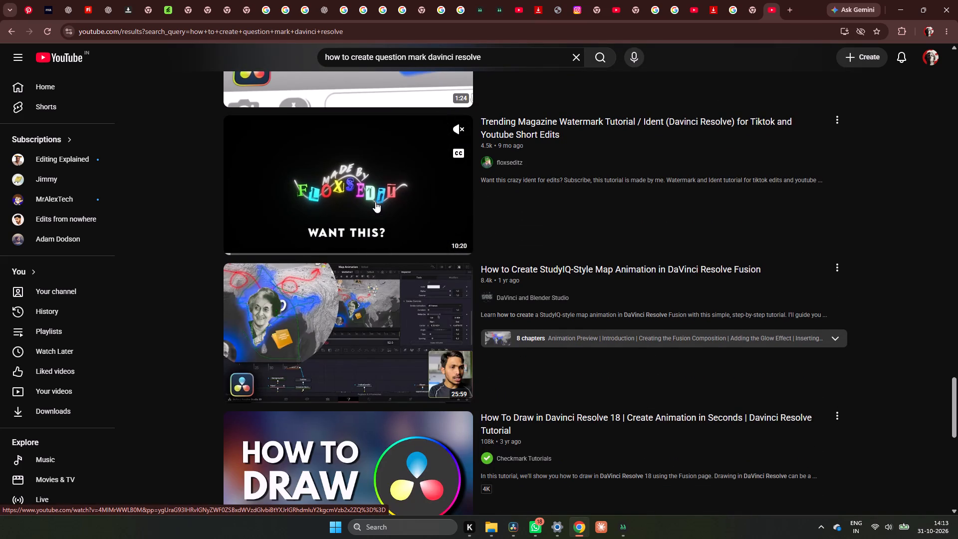
scroll(455, 314, "down", 5)
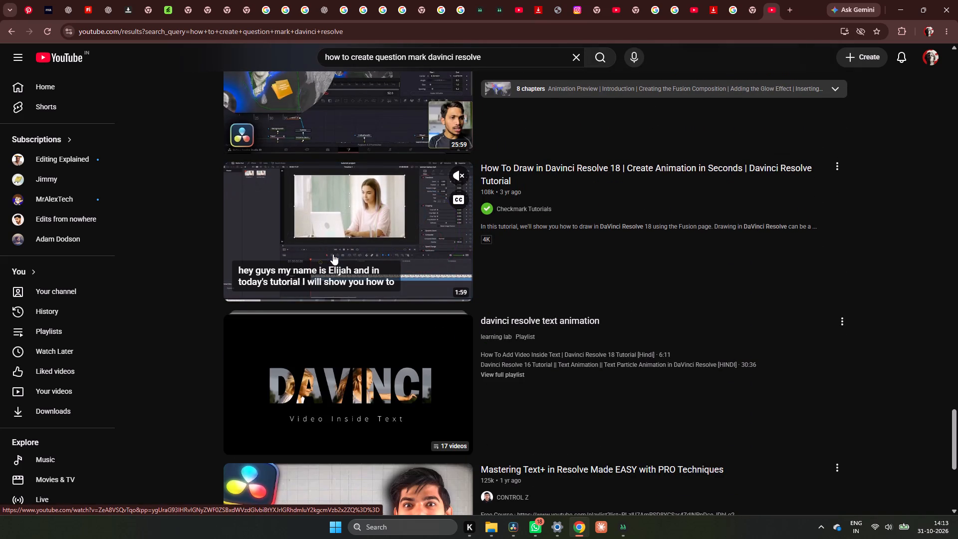
scroll(333, 254, "down", 8)
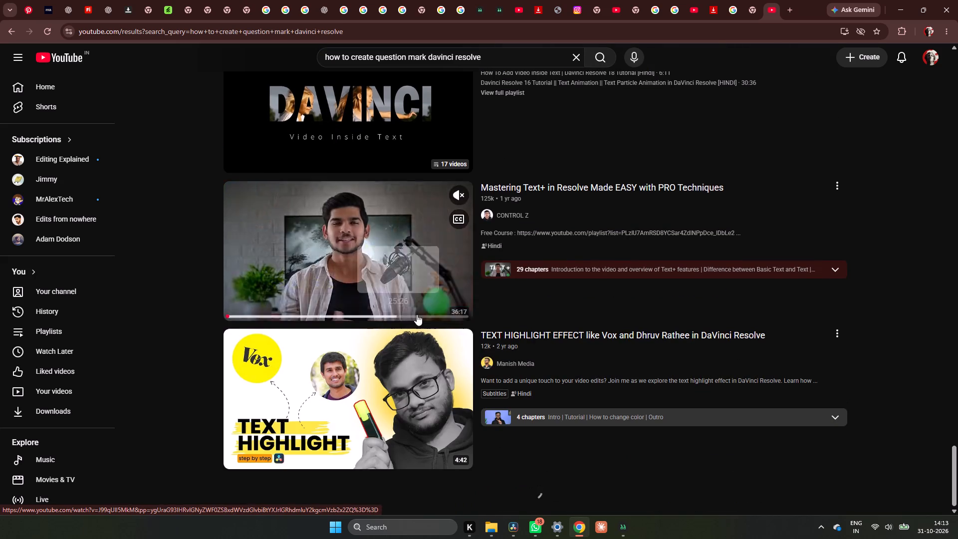
scroll(407, 426, "down", 7)
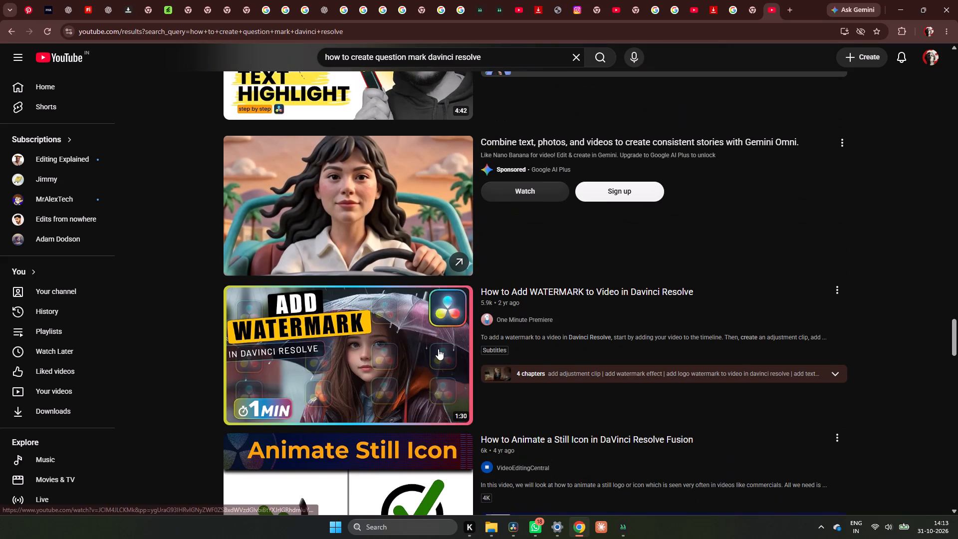
scroll(438, 349, "up", 5)
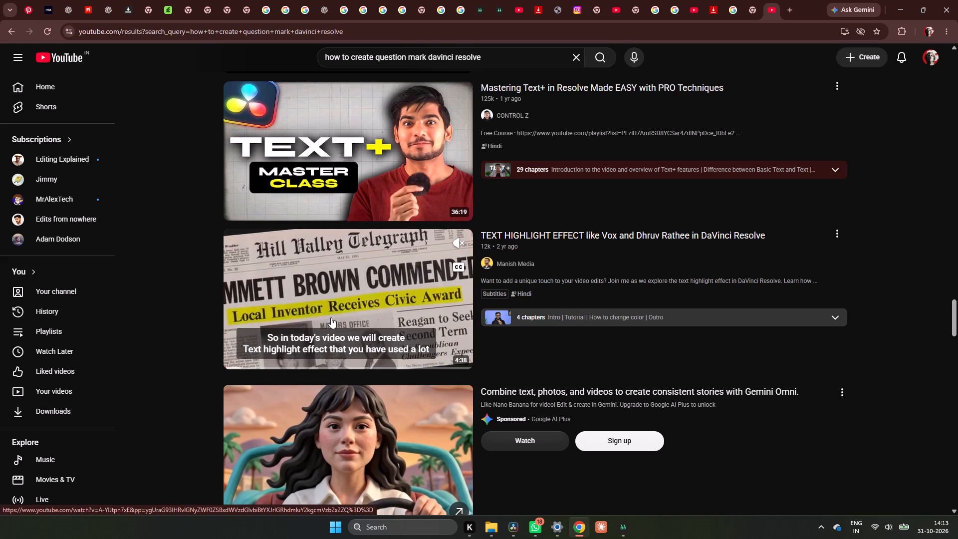
scroll(604, 380, "down", 5)
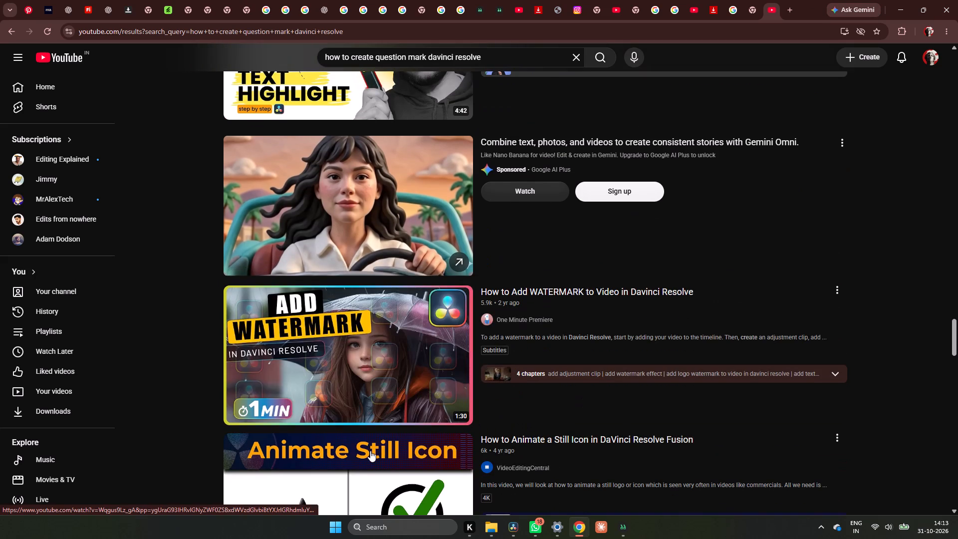
scroll(403, 427, "down", 4)
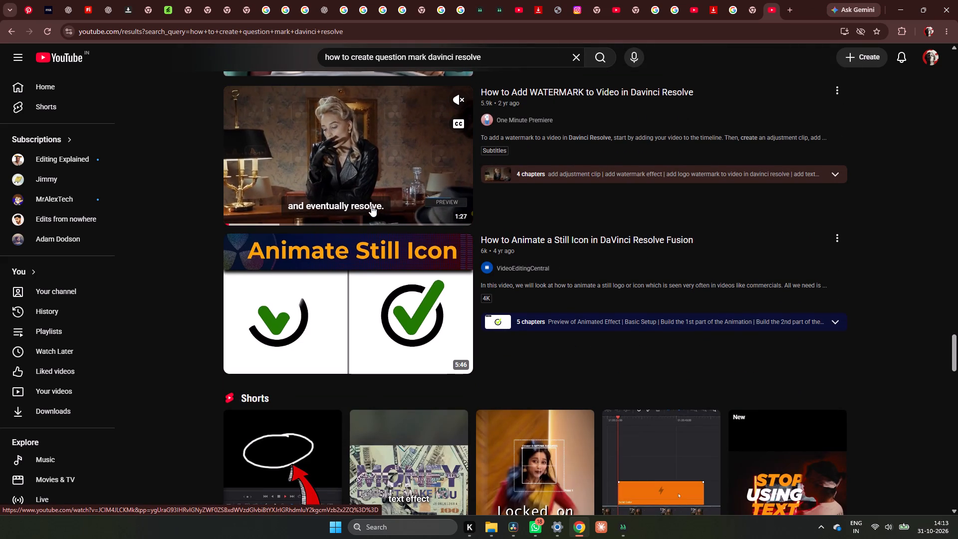
scroll(388, 305, "down", 8)
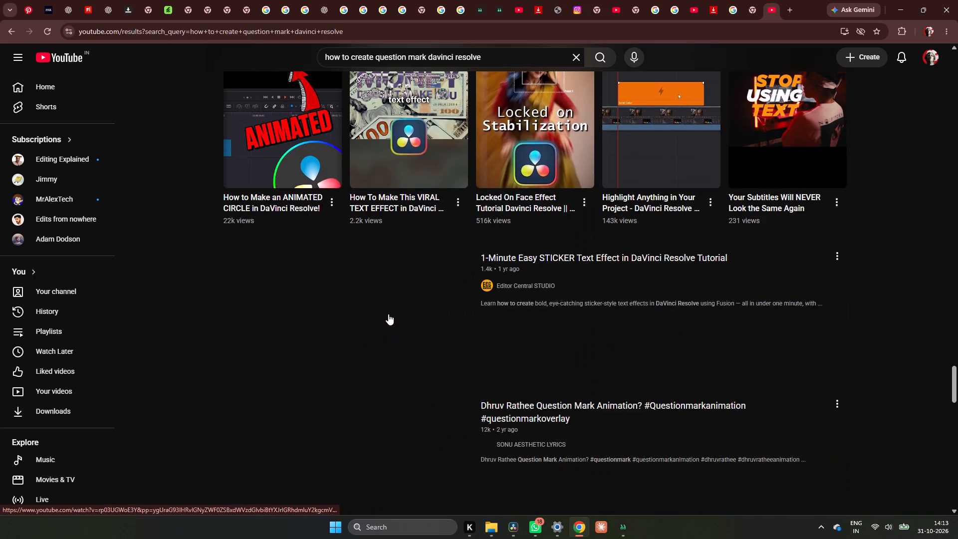
scroll(388, 314, "down", 5)
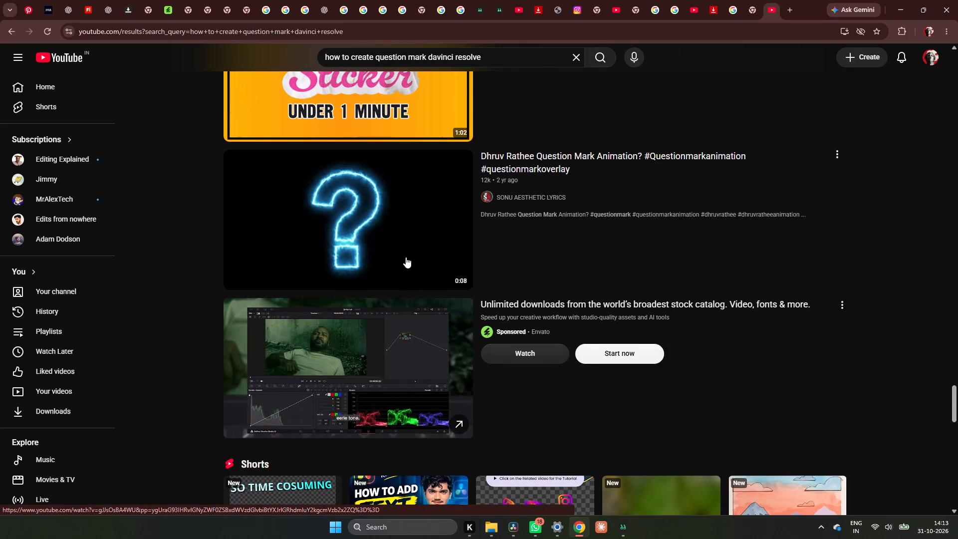
Open the "Dhruv Rathee Question Mark Animation?" video and examine its description and comments.
left_click(406, 257)
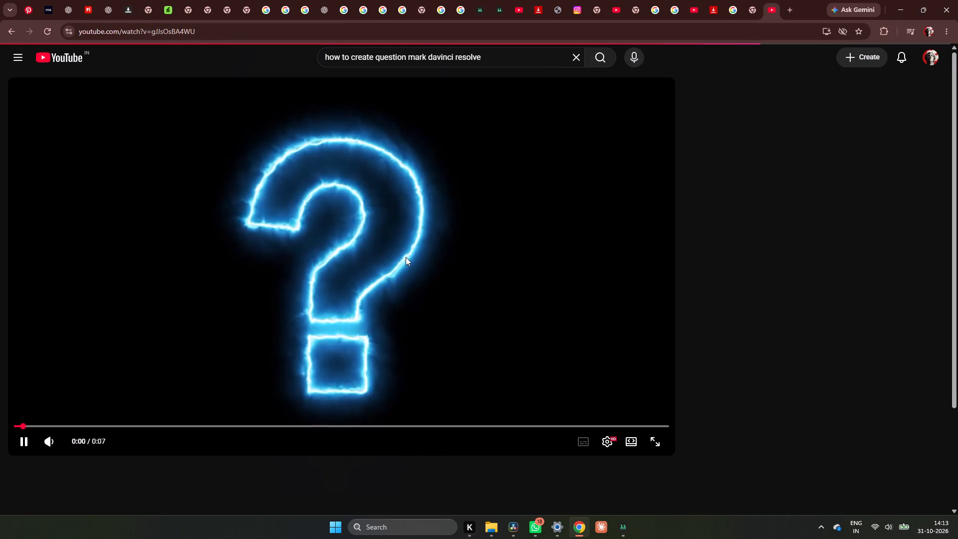
scroll(409, 391, "down", 2)
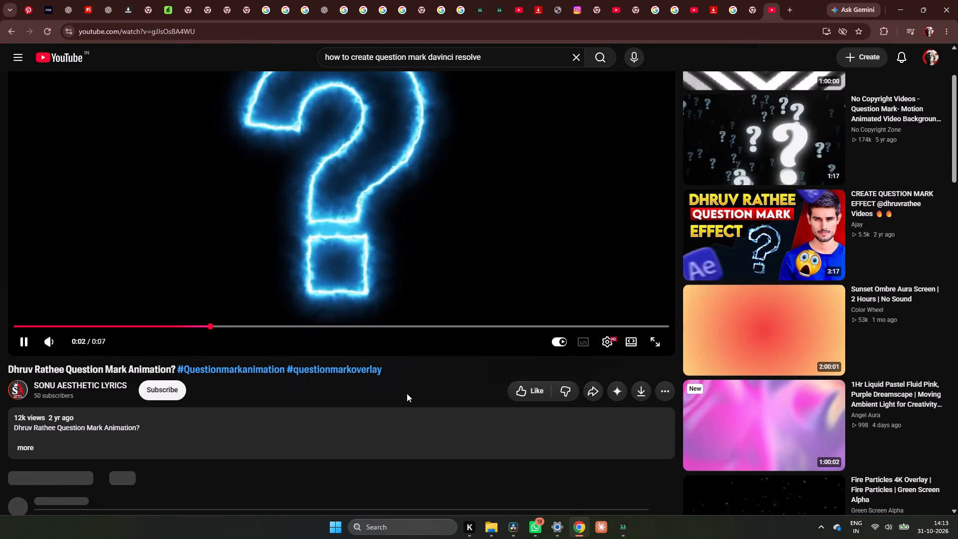
scroll(271, 385, "down", 2)
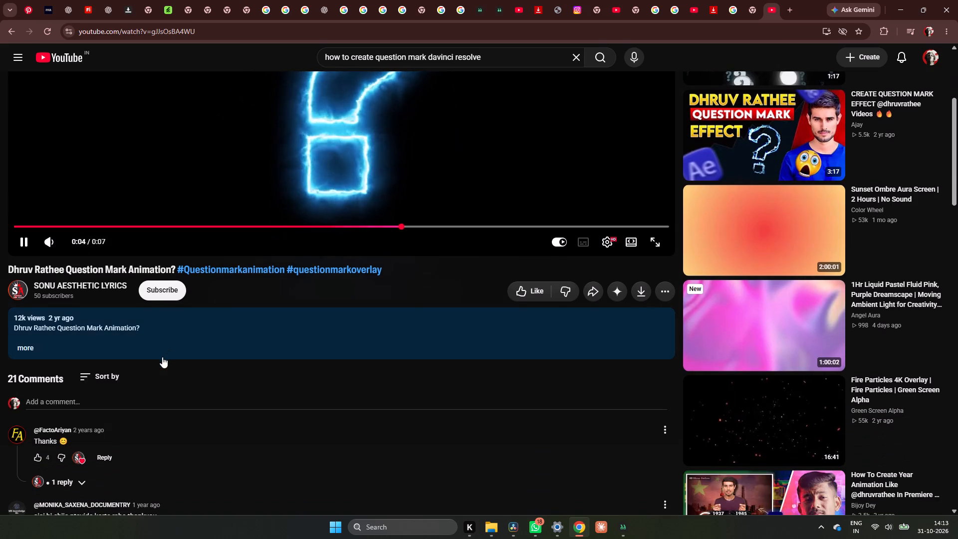
scroll(160, 366, "down", 4)
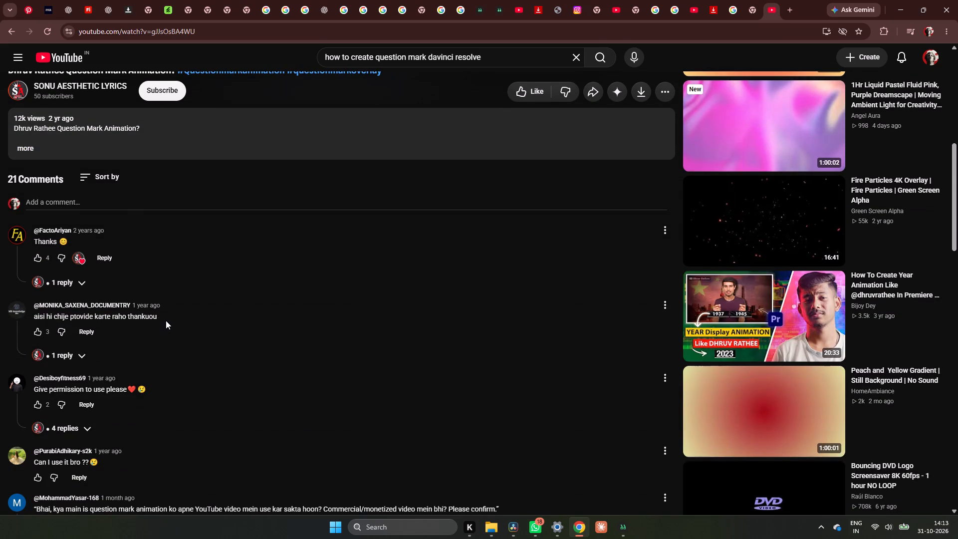
Copy the share link of the Dhruv Rathee question mark animation video and close the sharing options.
scroll(185, 301, "up", 2)
left_click(596, 196)
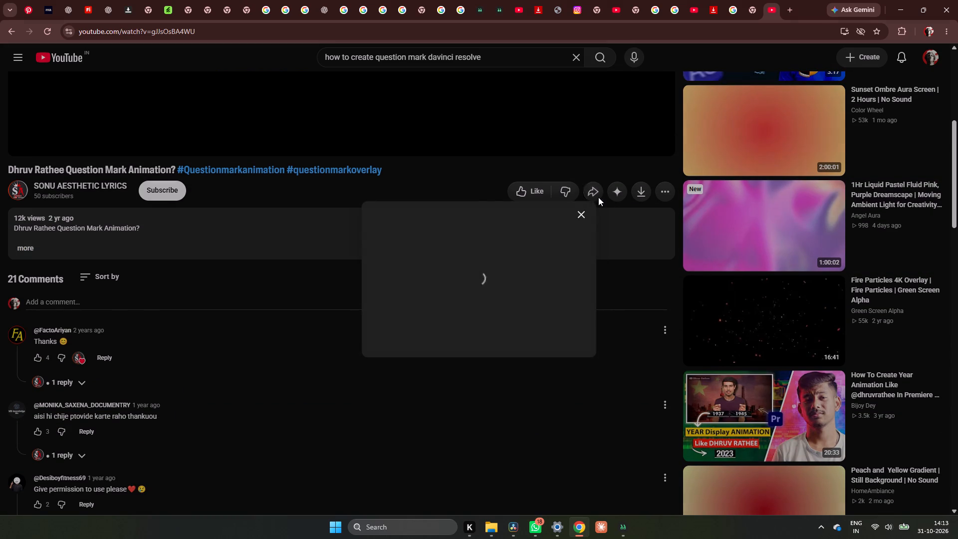
left_click(568, 334)
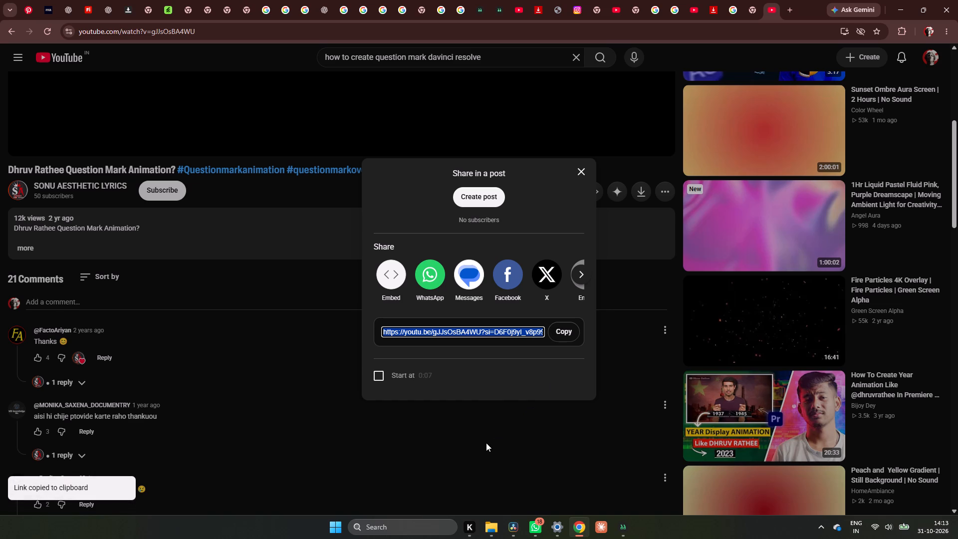
left_click(485, 440)
scroll(535, 434, "up", 5)
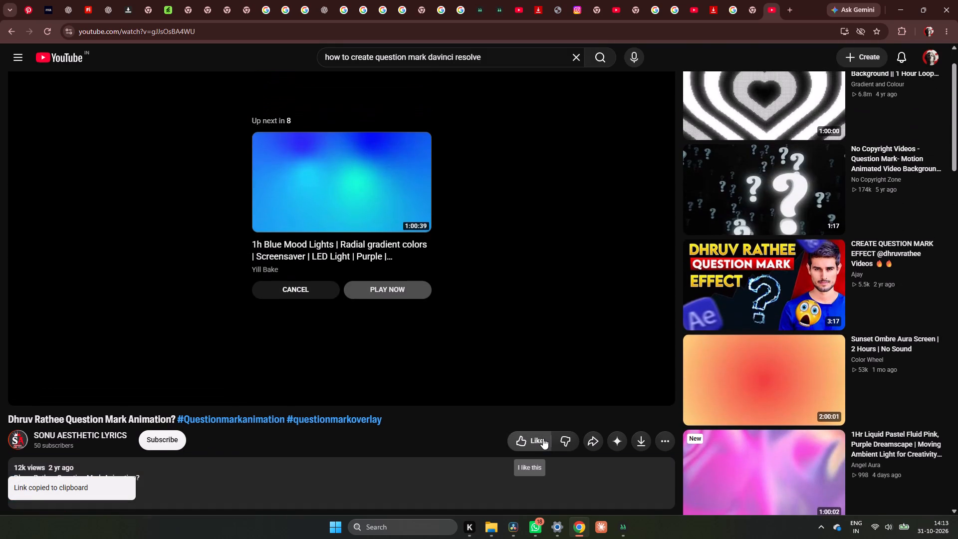
scroll(543, 438, "up", 3)
left_click(768, 348)
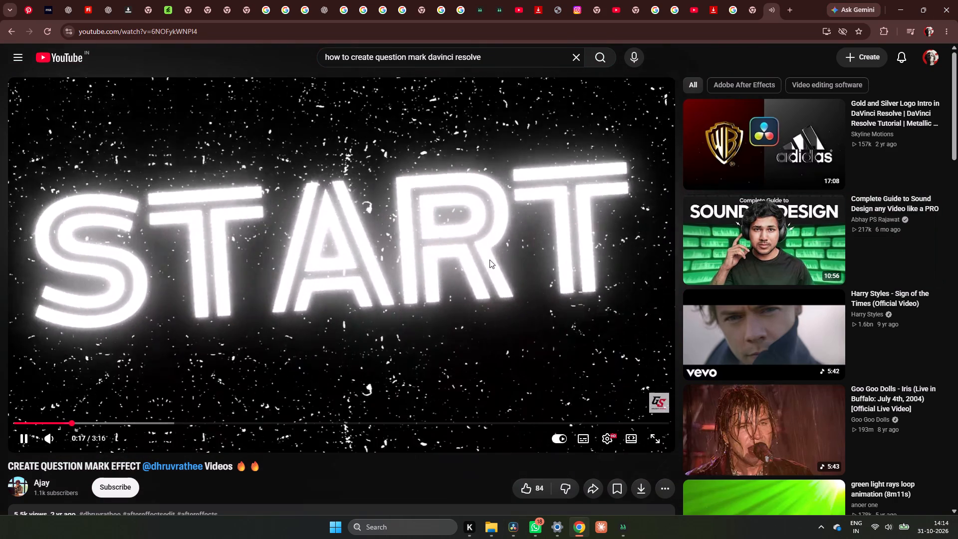
left_click(489, 260)
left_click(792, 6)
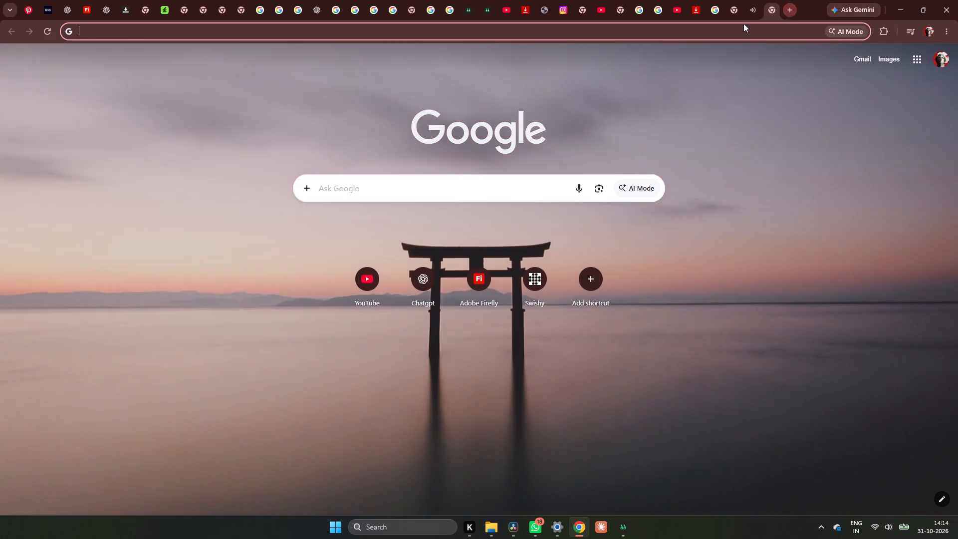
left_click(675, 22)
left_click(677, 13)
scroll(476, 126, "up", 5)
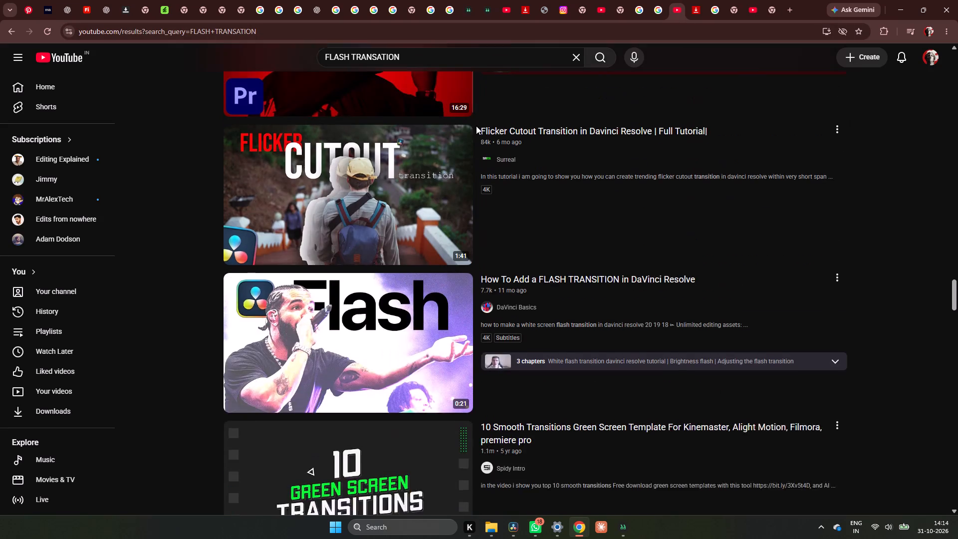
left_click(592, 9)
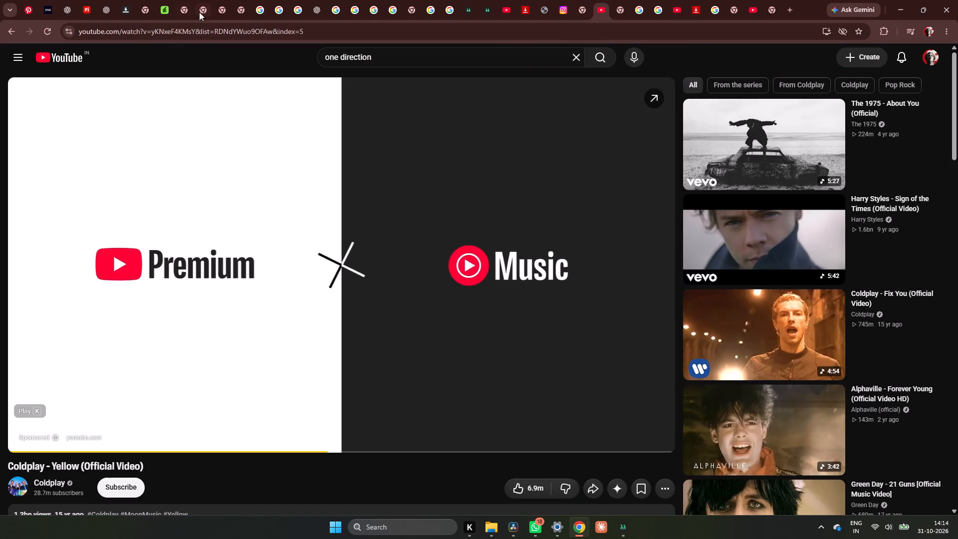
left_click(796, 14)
Run a Google search for "yt video downloader" in a new browser tab.
left_click(792, 10)
left_click(473, 172)
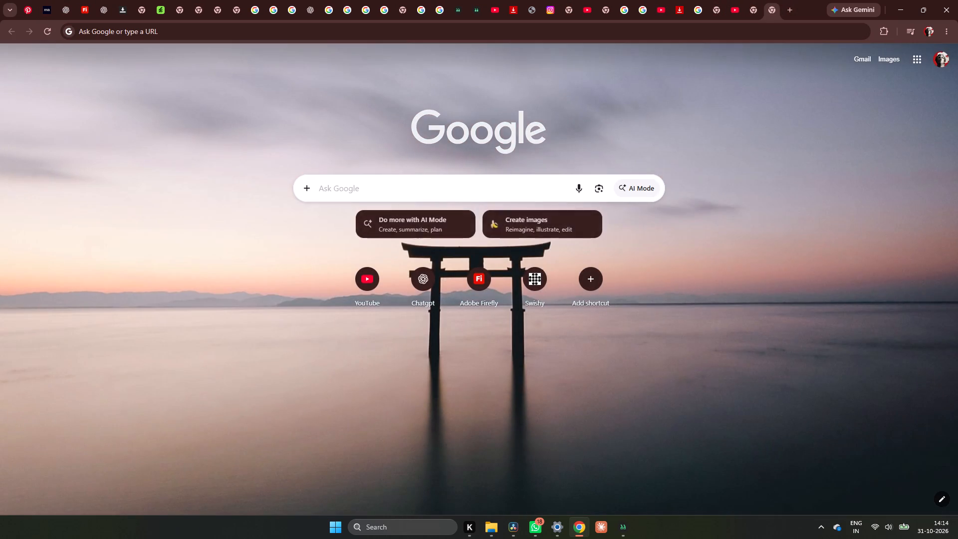
left_click(467, 184)
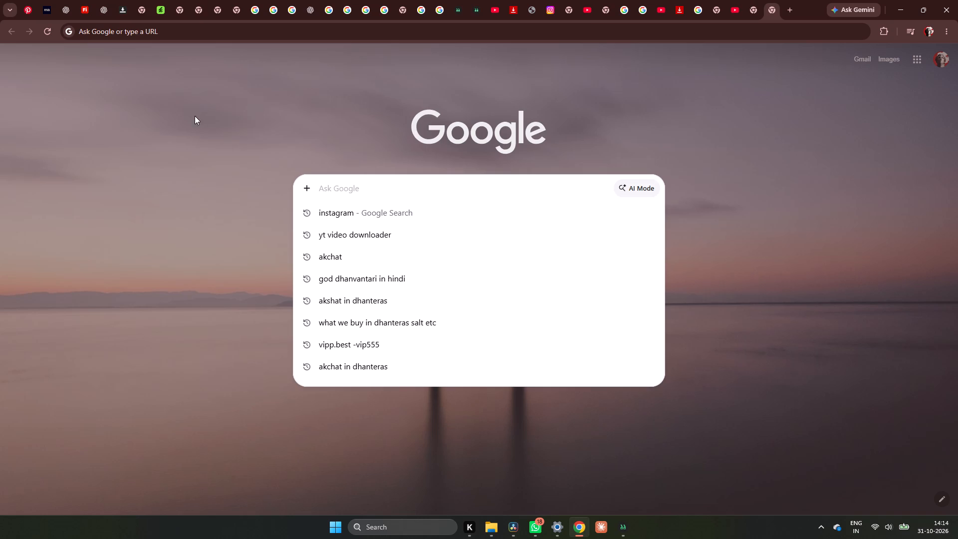
left_click_drag(369, 239, 370, 243)
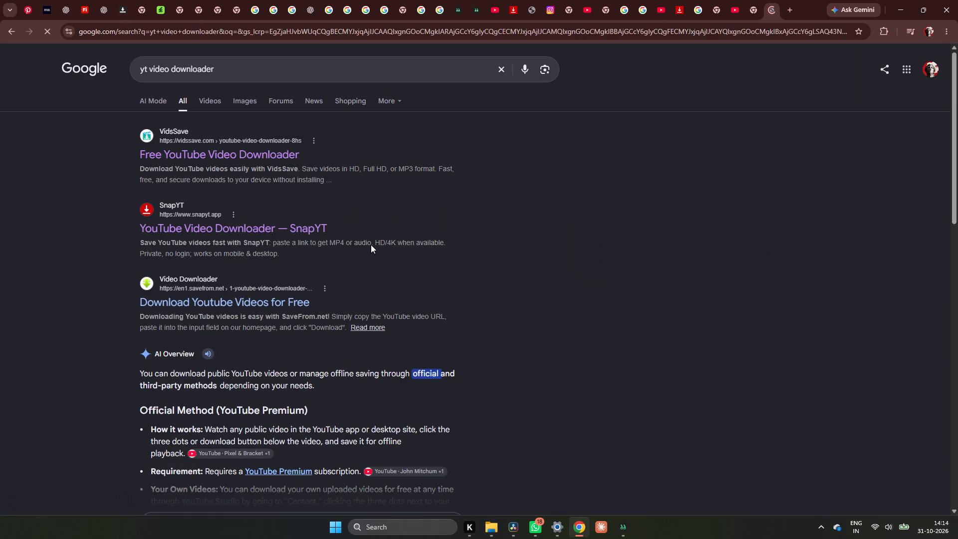
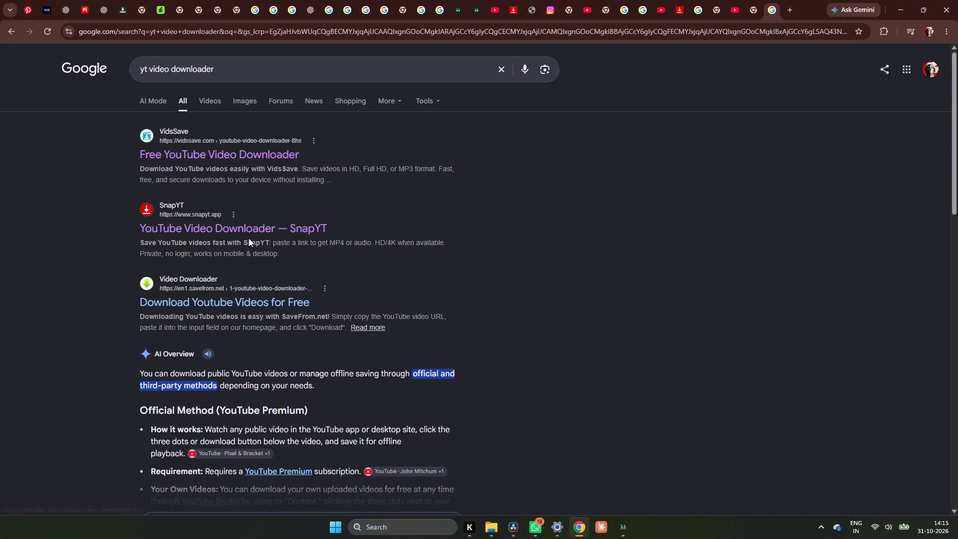
Open the VidsSave Free YouTube Video Downloader and load the copied question mark animation link into it.
left_click(273, 154)
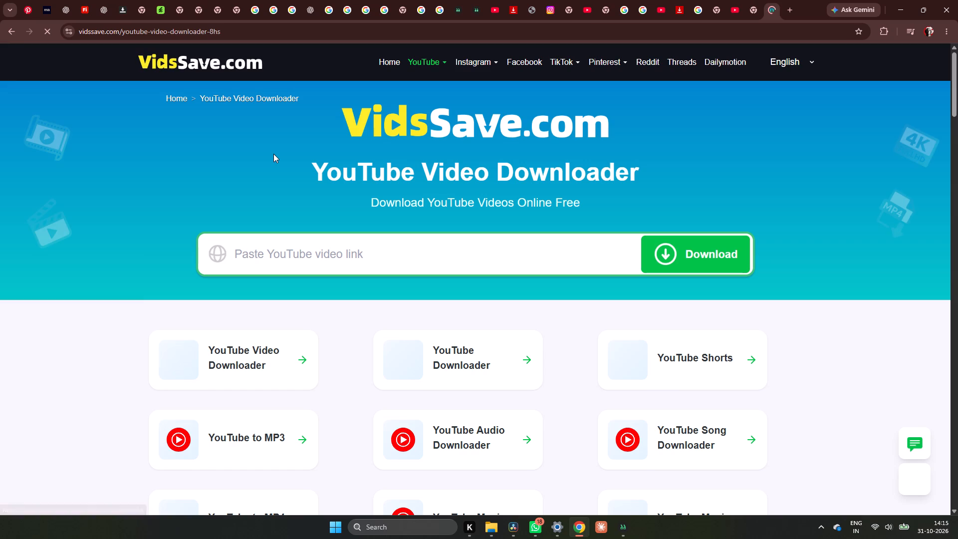
left_click(349, 247)
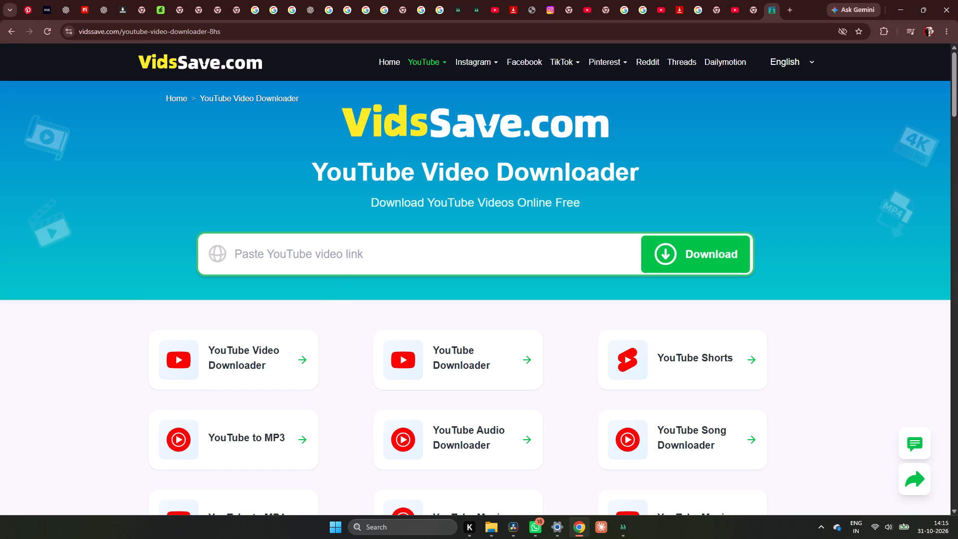
key("ctrl+v")
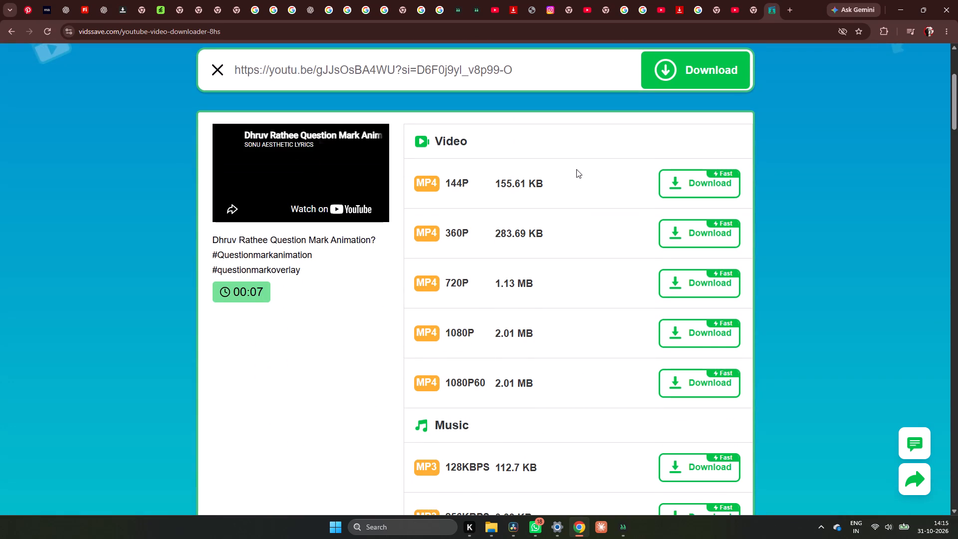
Find a suitable MP4 quality for downloading the question mark animation among the offered formats.
scroll(553, 216, "down", 4)
scroll(600, 199, "up", 2)
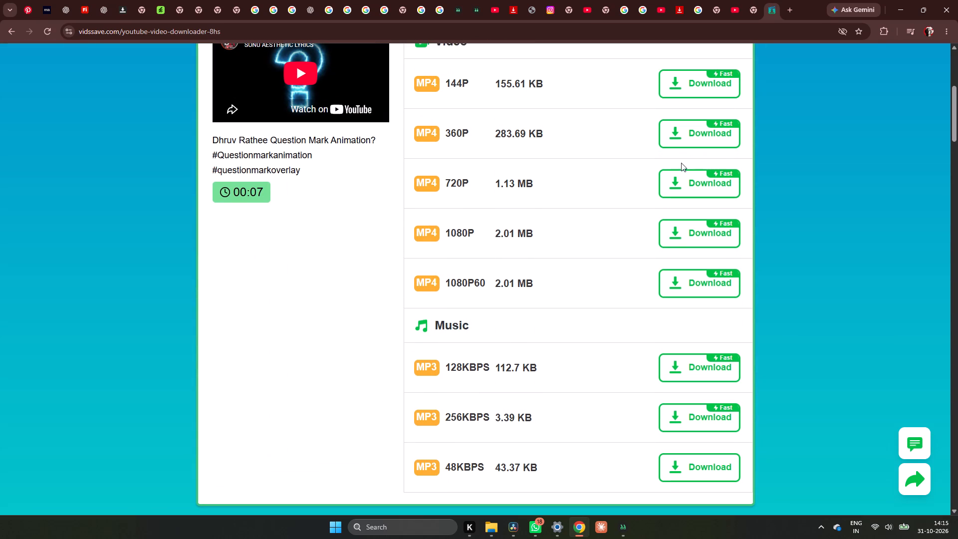
Download the question mark animation as 1080P60 MP4 and save it in the dhanteras folder under its suggested file name.
left_click(698, 279)
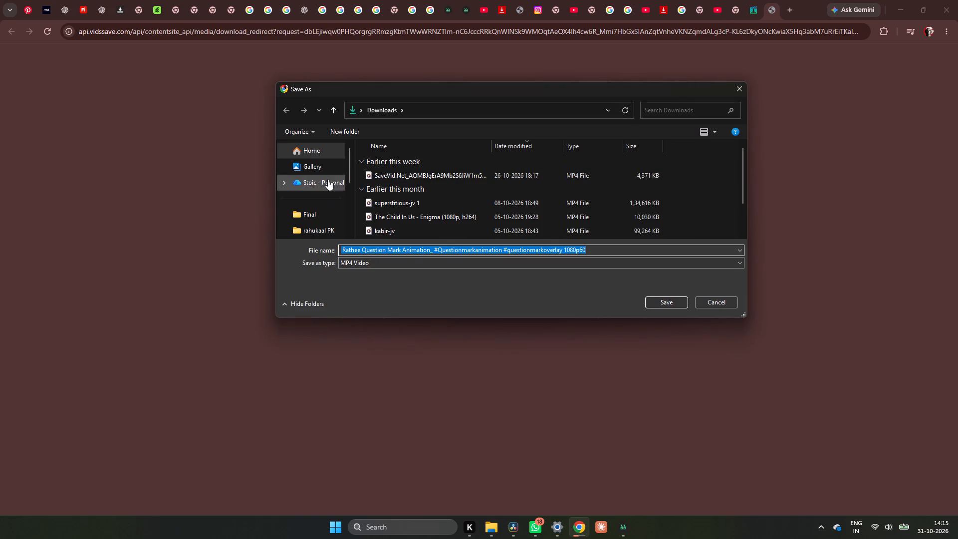
scroll(315, 217, "down", 3)
left_click(334, 151)
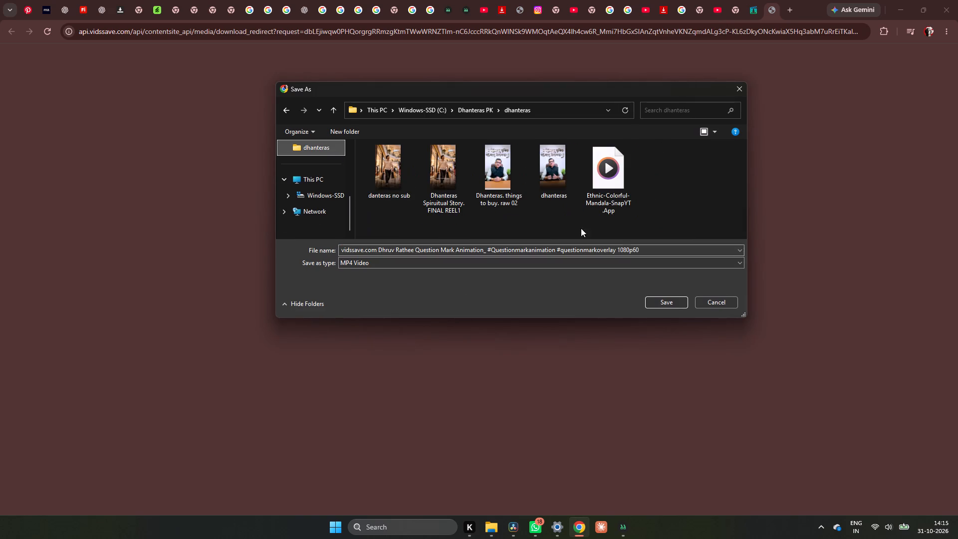
left_click(674, 297)
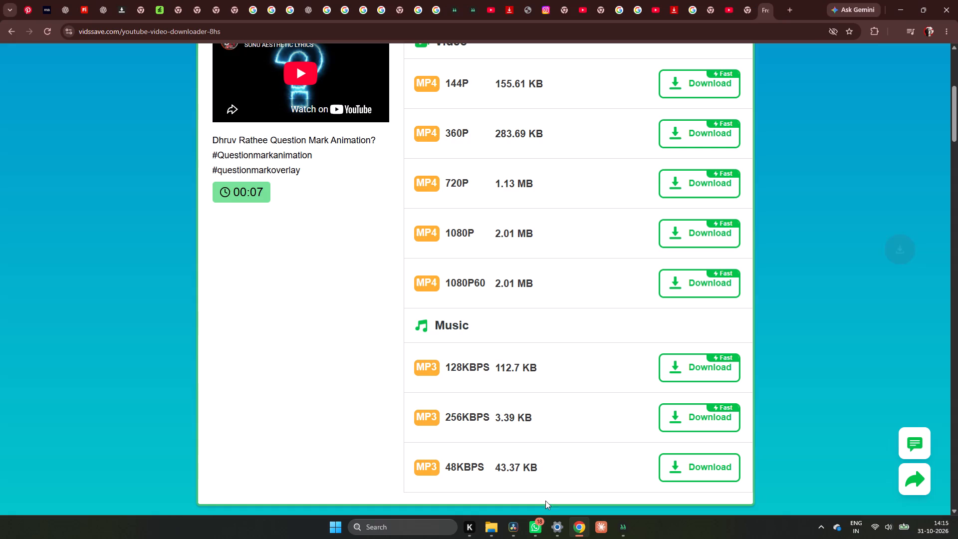
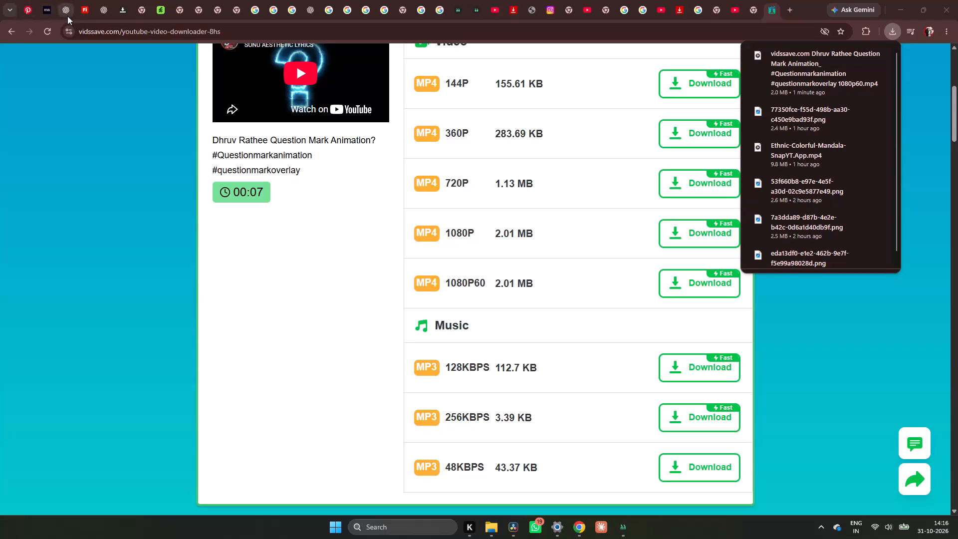
Switch to the open Motion Array page and look through the DaVinci Resolve templates listed for TEXT.
left_click(45, 17)
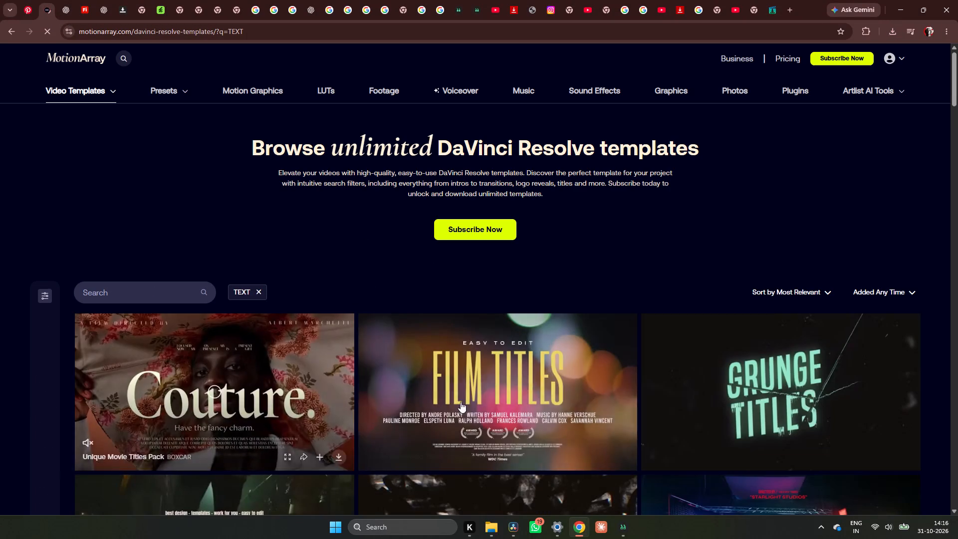
scroll(494, 383, "down", 4)
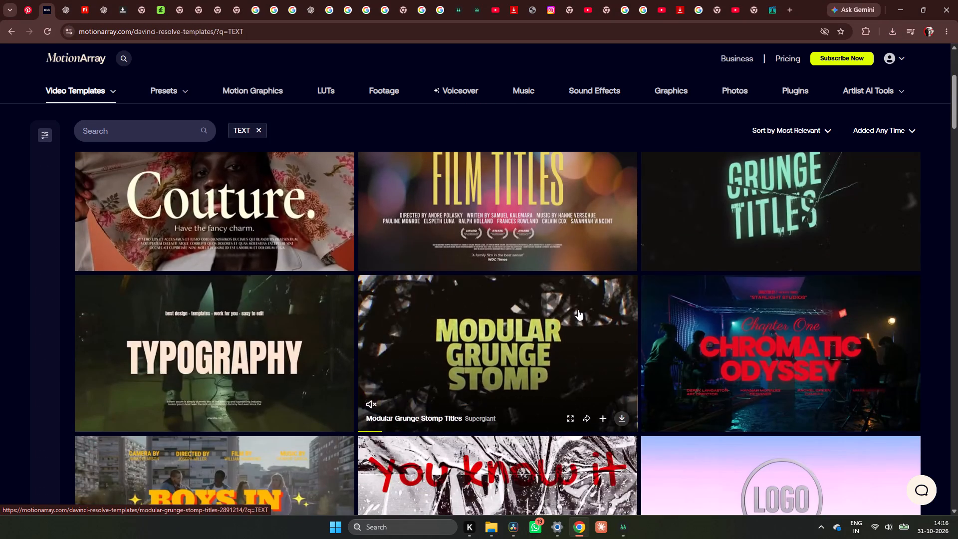
scroll(576, 309, "down", 3)
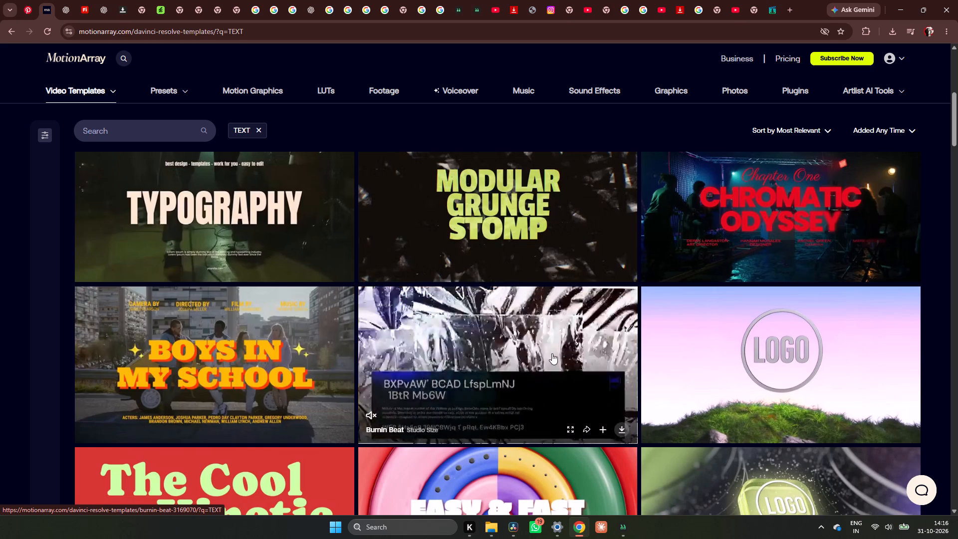
scroll(530, 365, "down", 6)
scroll(518, 360, "up", 5)
scroll(480, 320, "up", 3)
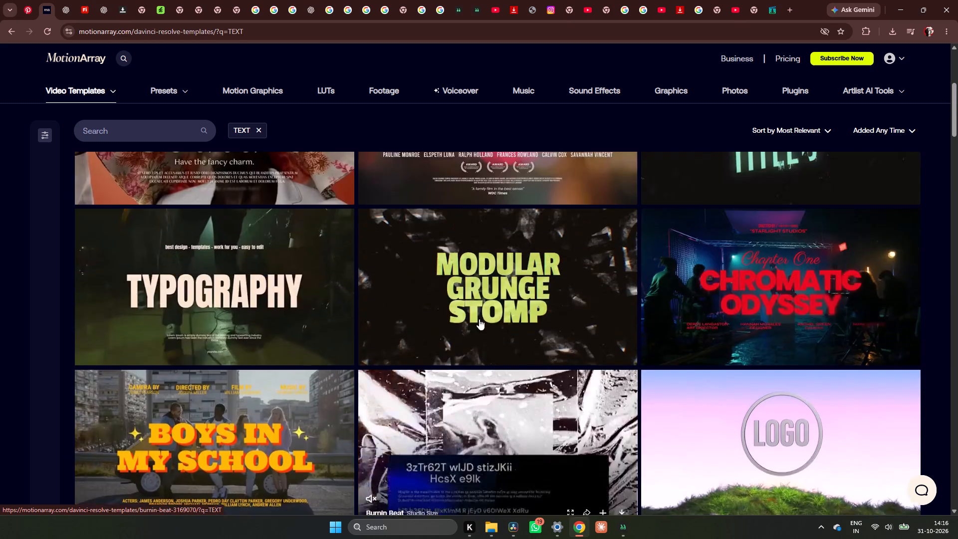
scroll(479, 319, "up", 7)
Search the DaVinci Resolve templates for TEXTURE in addition to the existing TEXT filter.
left_click(157, 282)
left_click(142, 297)
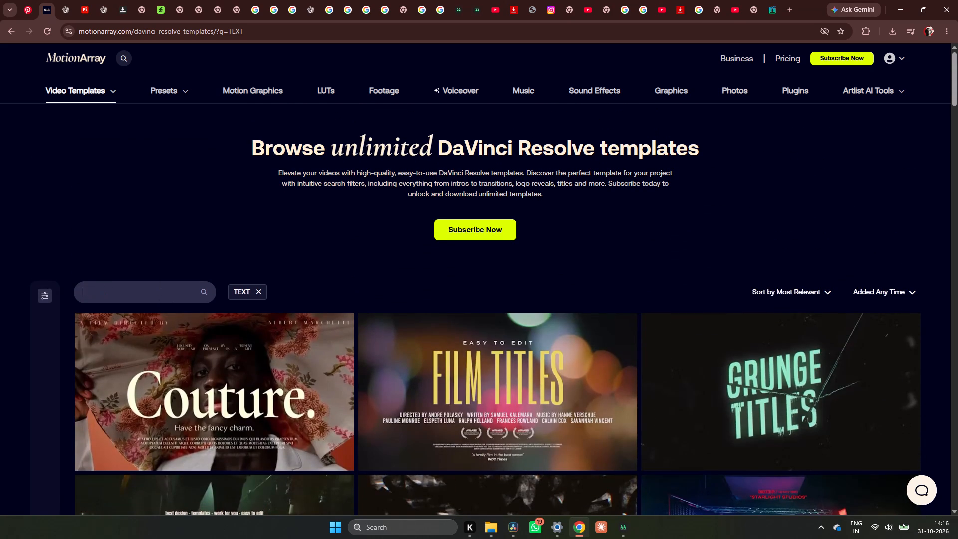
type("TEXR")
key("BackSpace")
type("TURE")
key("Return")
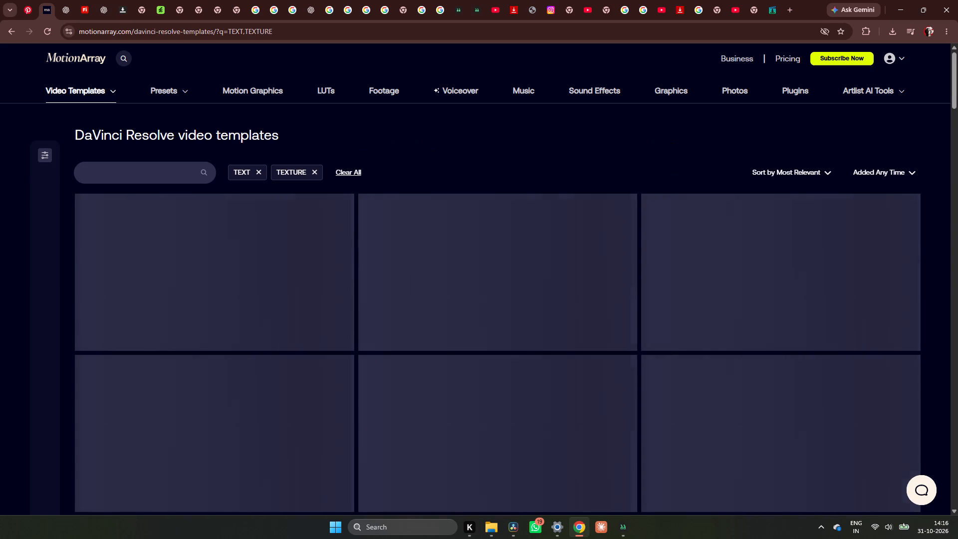
Browse the Motion Array DaVinci Resolve video templates filtered by TEXT and TEXTURE for a suitable textured design.
scroll(538, 336, "down", 2)
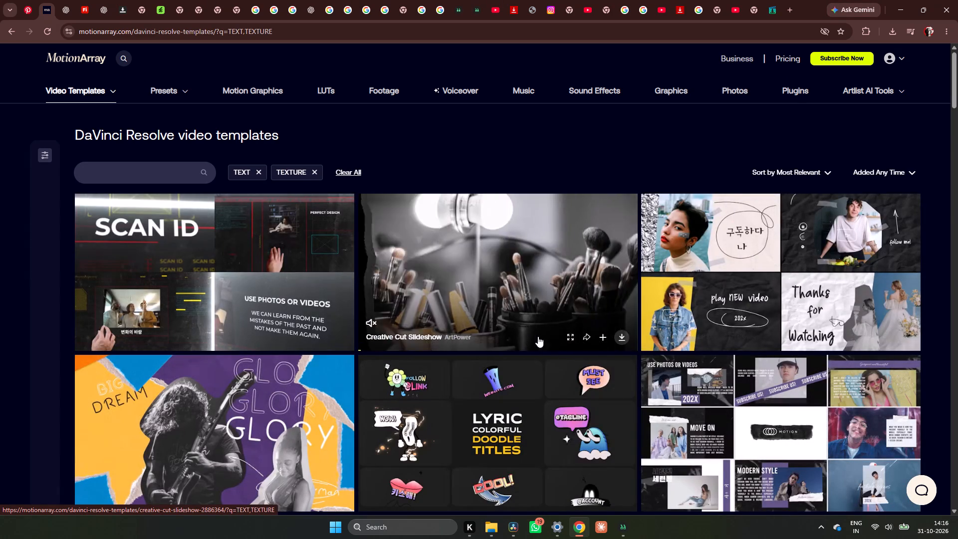
scroll(538, 336, "down", 5)
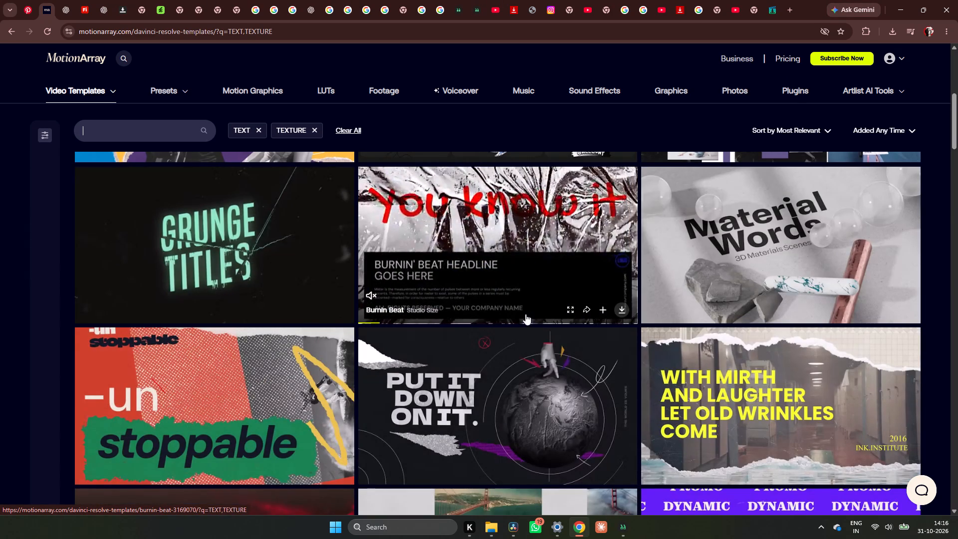
scroll(525, 314, "down", 2)
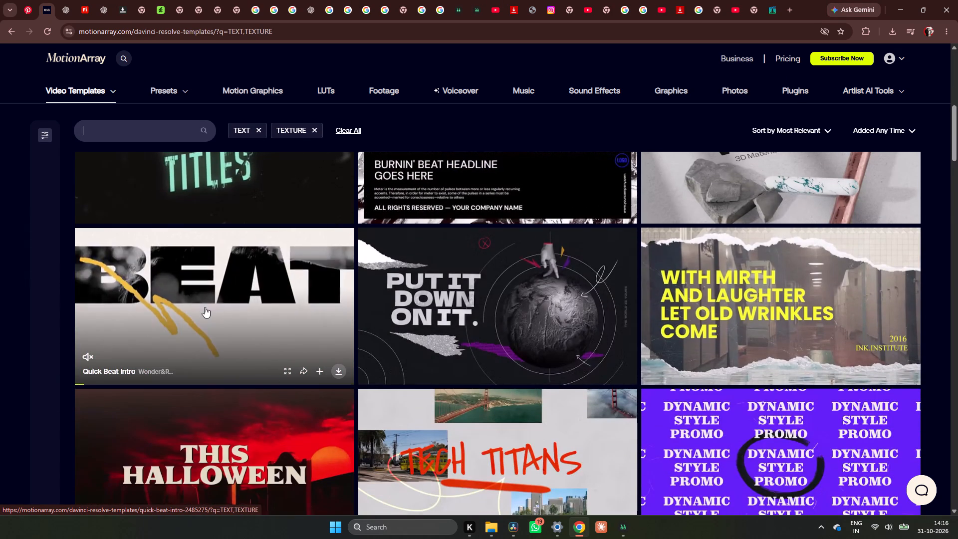
scroll(205, 307, "down", 7)
scroll(666, 353, "down", 6)
scroll(682, 377, "up", 1)
scroll(682, 377, "down", 2)
scroll(506, 373, "down", 7)
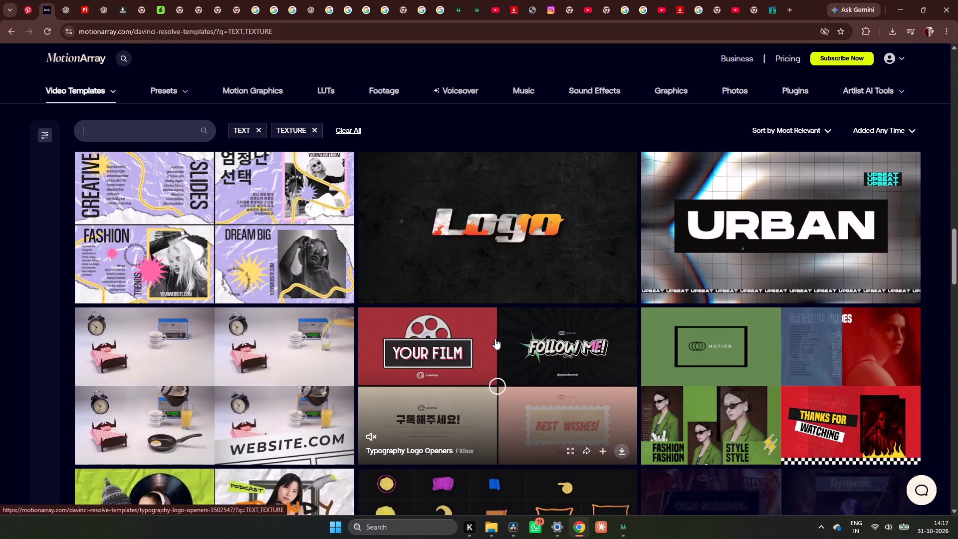
scroll(505, 322, "down", 2)
scroll(505, 322, "up", 1)
scroll(505, 322, "down", 10)
scroll(504, 324, "up", 1)
scroll(504, 324, "down", 1)
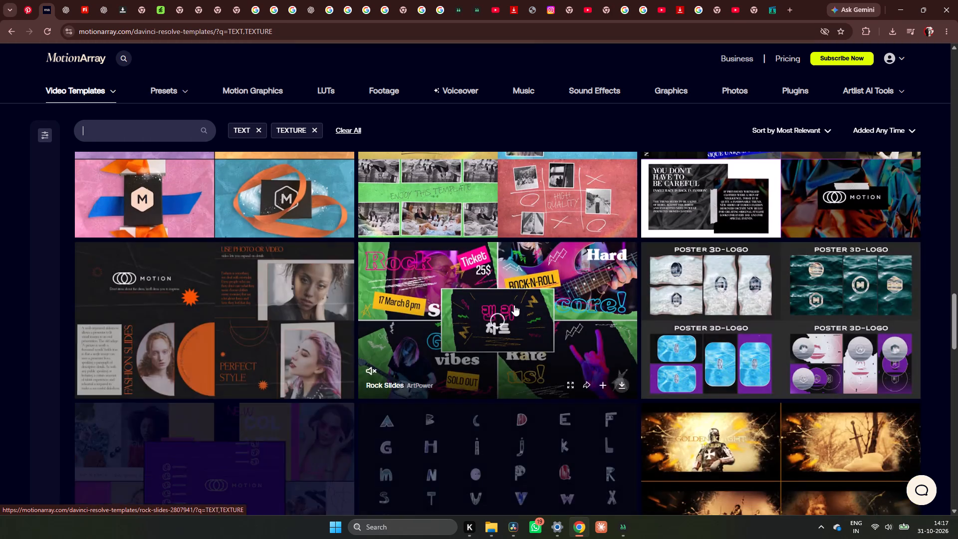
scroll(514, 305, "down", 1)
scroll(514, 306, "up", 5)
scroll(514, 308, "down", 5)
scroll(507, 341, "up", 2)
scroll(507, 342, "down", 12)
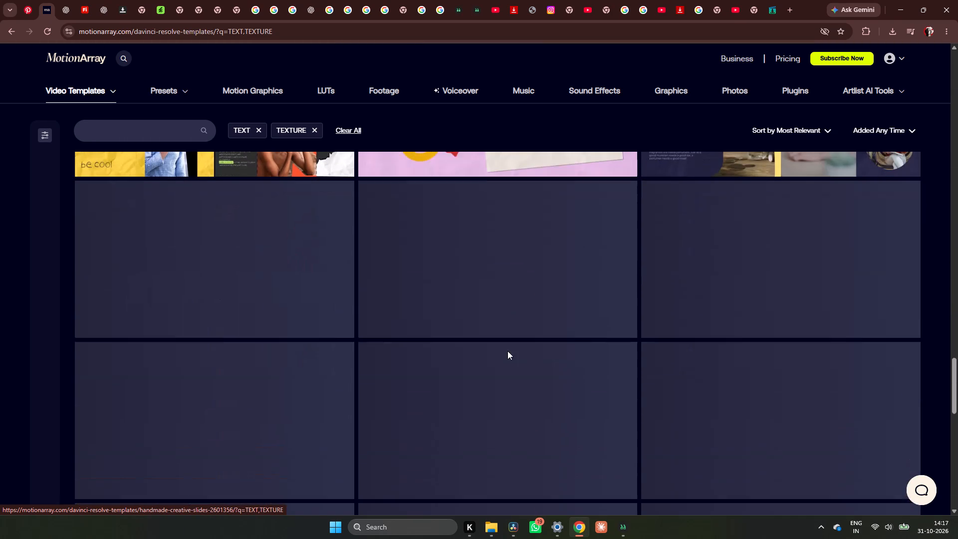
scroll(508, 351, "down", 10)
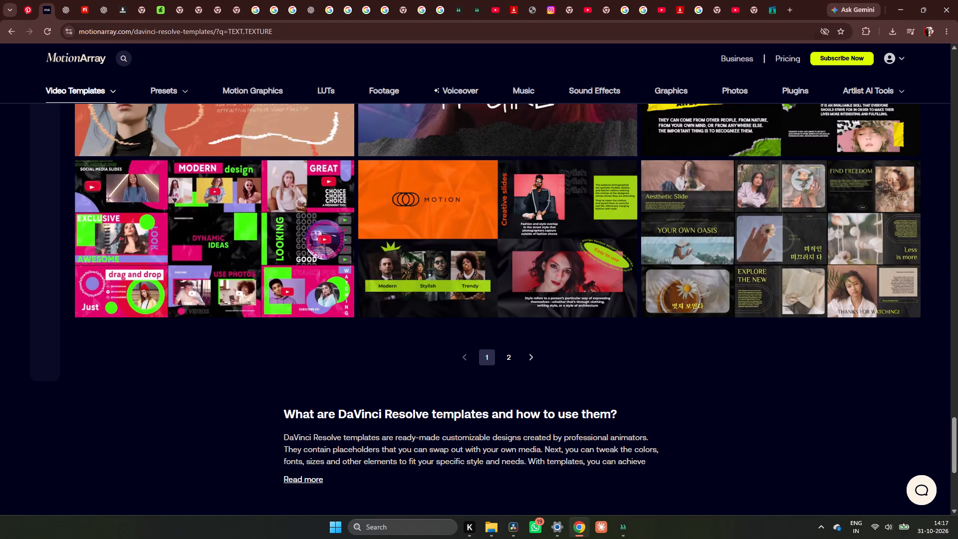
Search Google for "TEXTURE" in a new browser tab and open the Texturelabs free textures site.
left_click(782, 7)
left_click(787, 13)
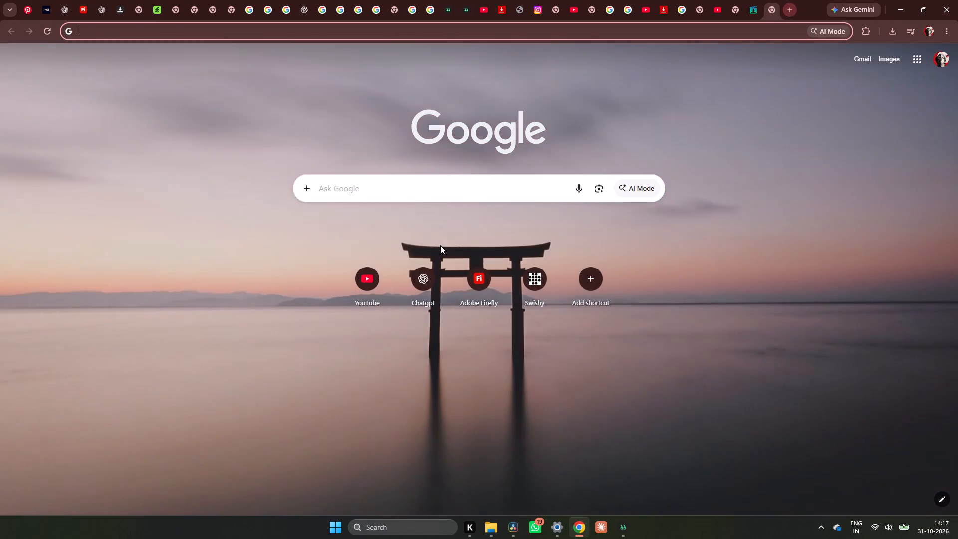
left_click(463, 168)
left_click(457, 193)
type("TEXTURE")
key("space")
key("Return")
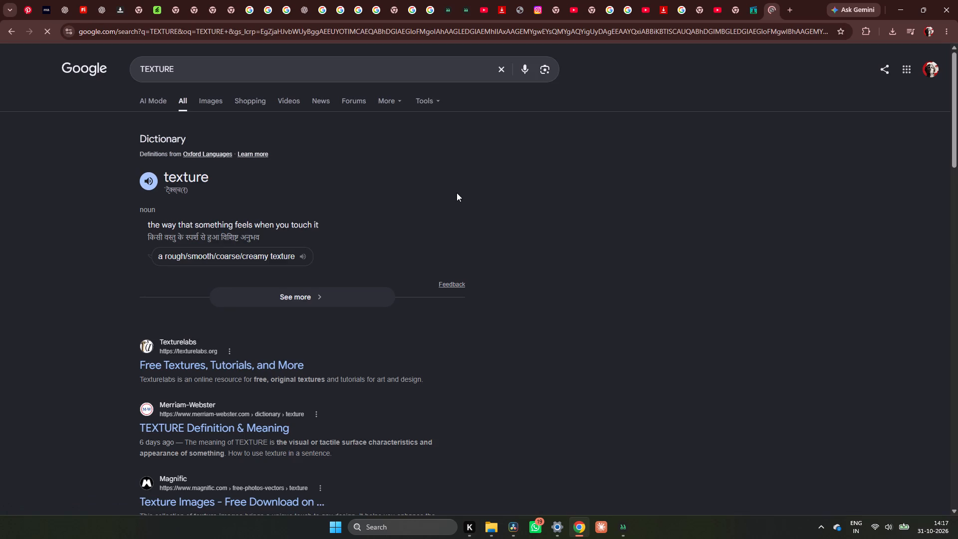
left_click(243, 359)
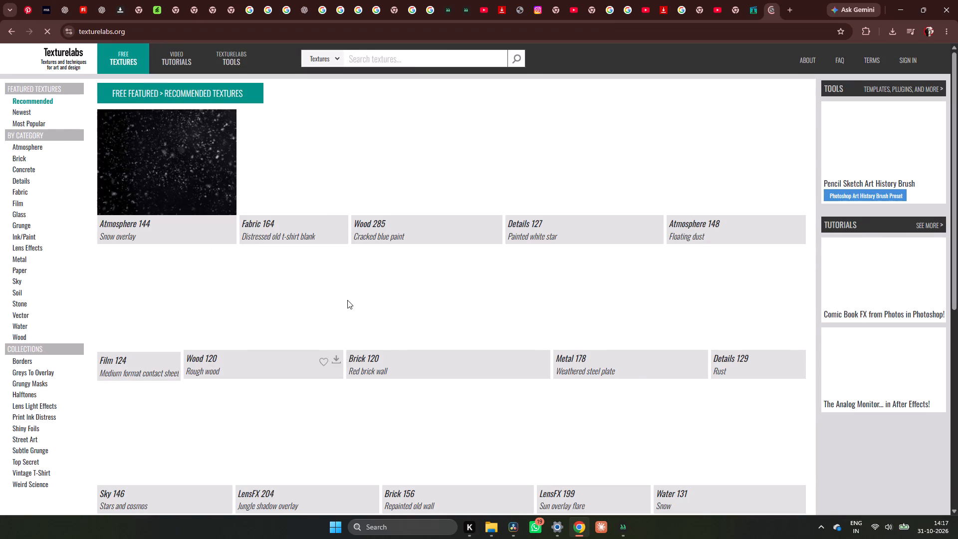
scroll(434, 369, "down", 6)
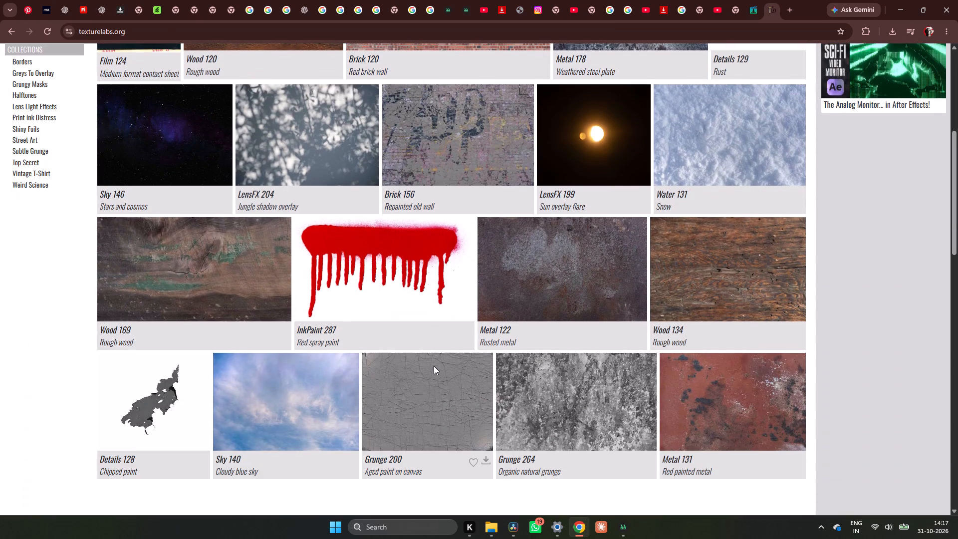
scroll(433, 364, "down", 1)
scroll(429, 370, "up", 1)
scroll(426, 377, "down", 8)
scroll(413, 391, "up", 1)
scroll(413, 391, "down", 4)
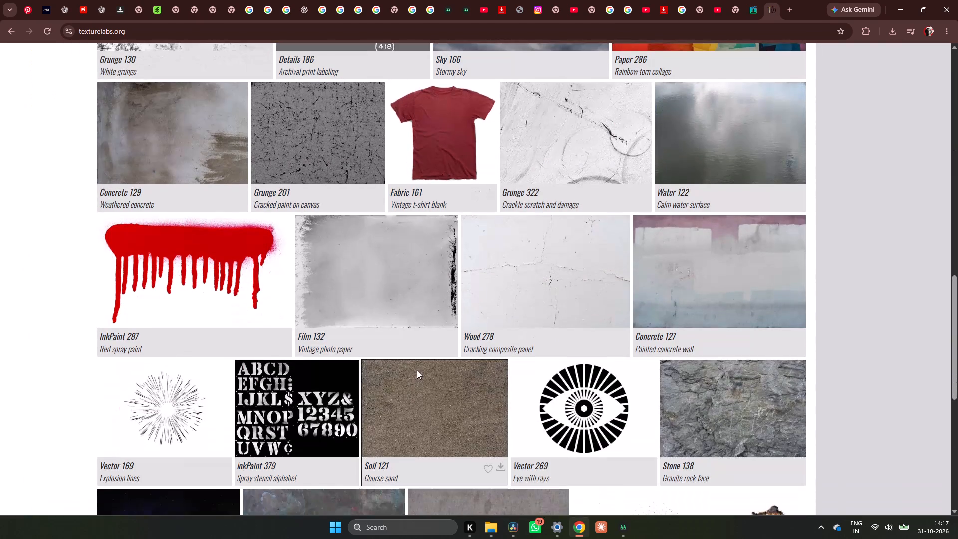
scroll(416, 370, "down", 8)
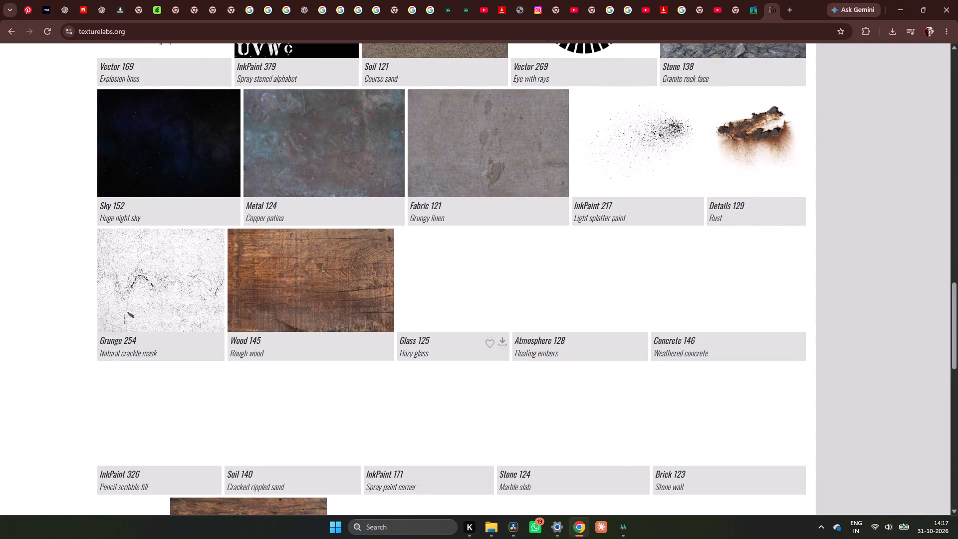
scroll(385, 337, "down", 6)
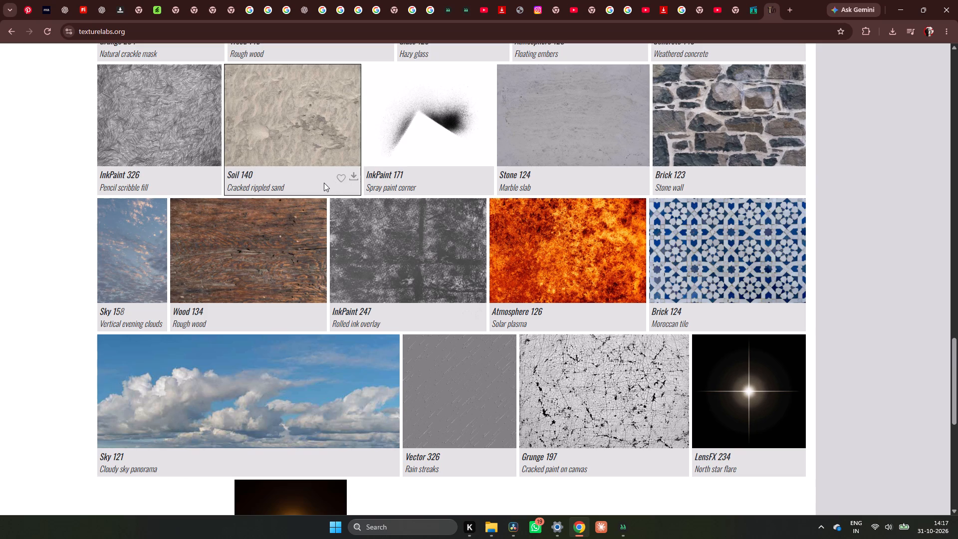
scroll(322, 183, "down", 5)
scroll(292, 179, "up", 2)
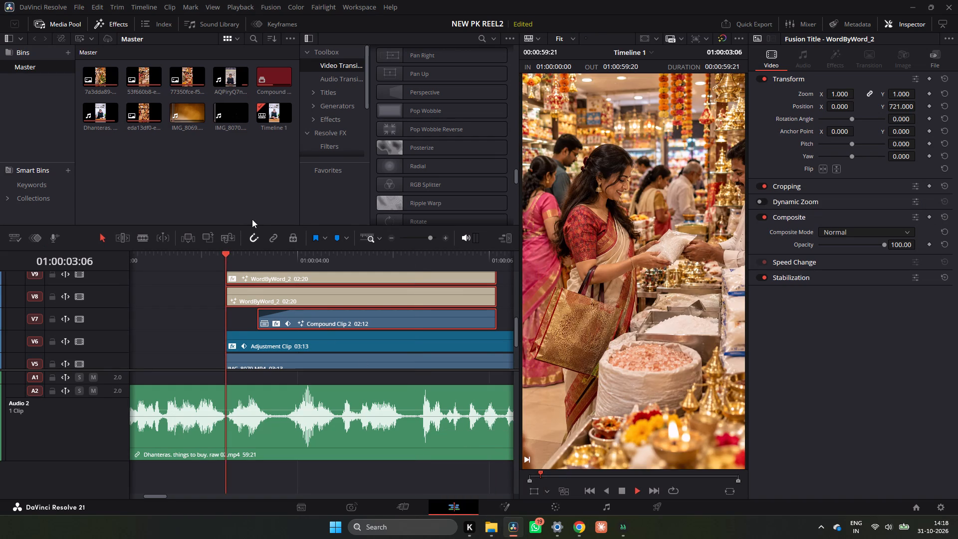
Move both WordByWord_2 titles and Compound Clip 2 together earlier, so they start ahead of the Adjustment Clip, and play the section.
key("space")
left_click(394, 236)
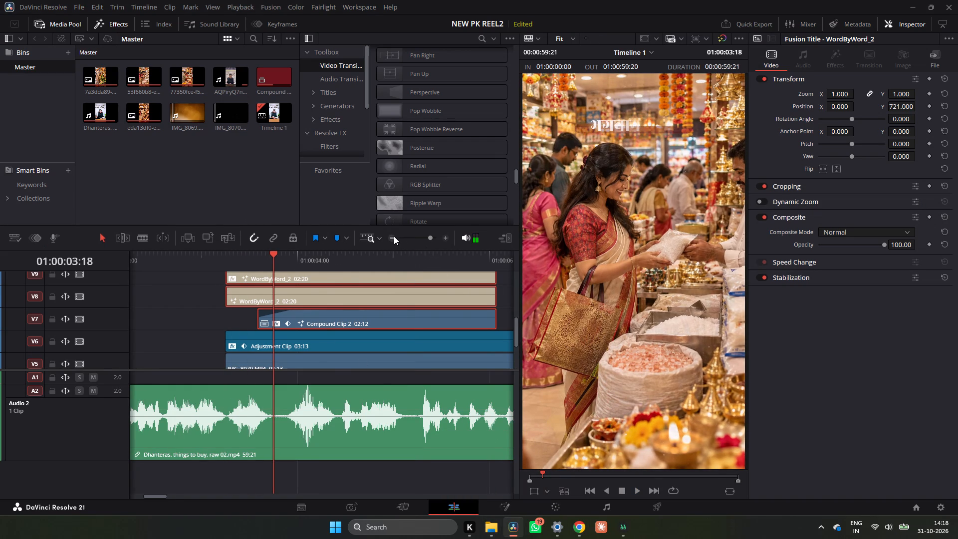
key("space")
key("space")
left_click_drag(248, 272, 275, 296)
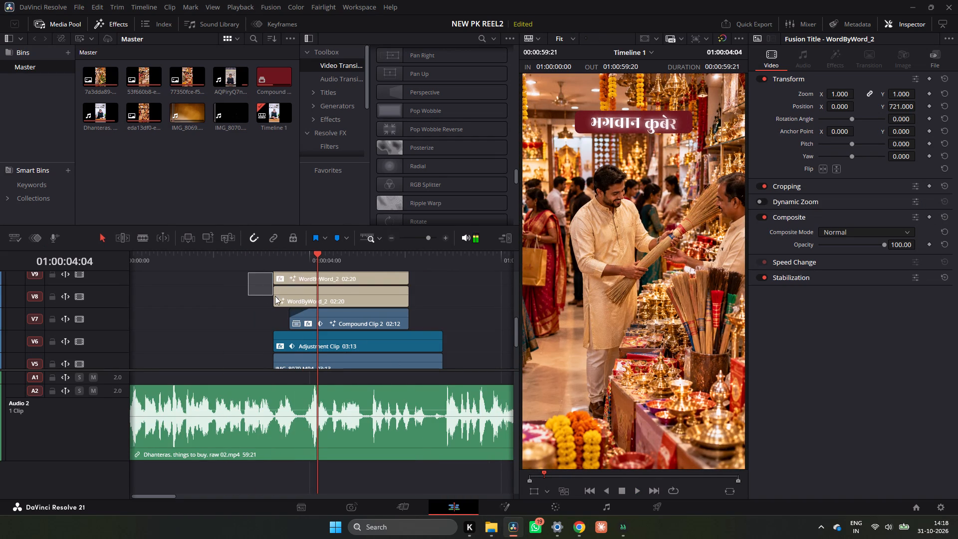
left_click_drag(275, 296, 320, 316)
left_click_drag(350, 292, 321, 297)
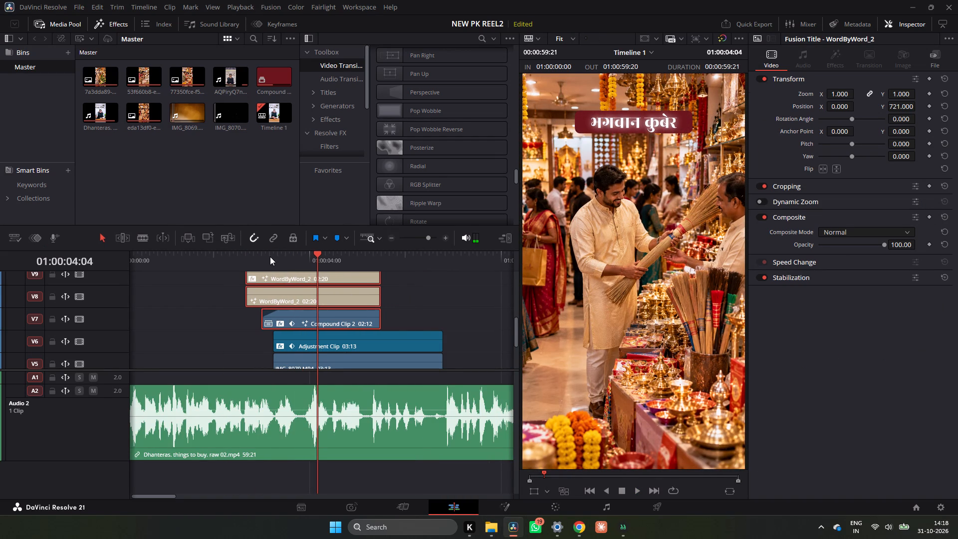
left_click(269, 256)
key("space")
key("space")
left_click(269, 256)
key("space")
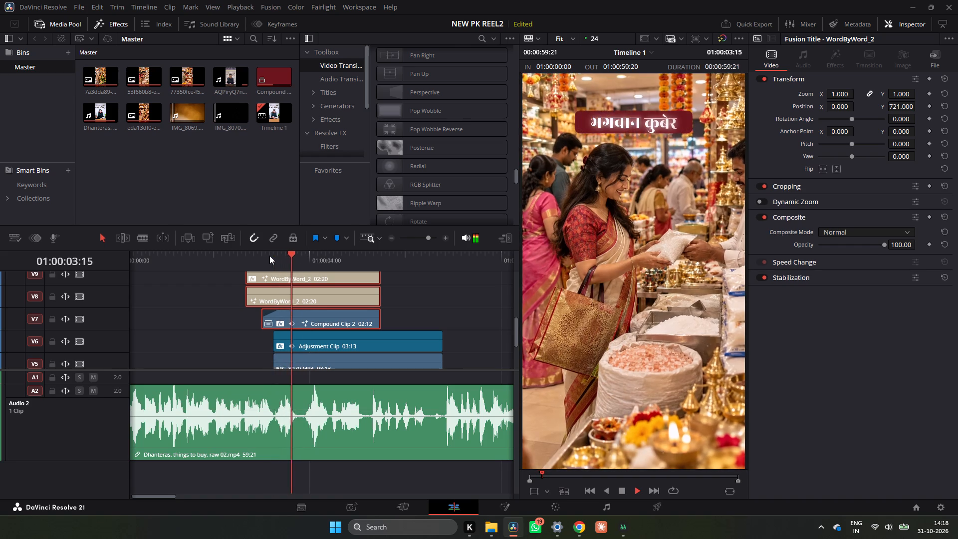
left_click(269, 256)
key("space")
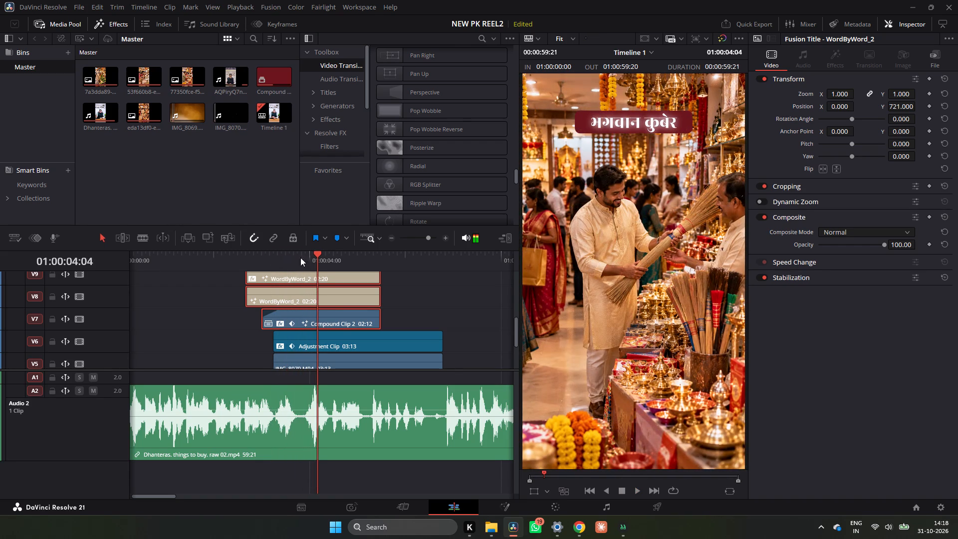
Trim the ends of both WordByWord_2 titles and Compound Clip 2 back to 01:00:03:21, at the first image transition, and play the section.
scroll(339, 325, "down", 3)
left_click_drag(321, 262, 306, 270)
left_click_drag(302, 260, 303, 269)
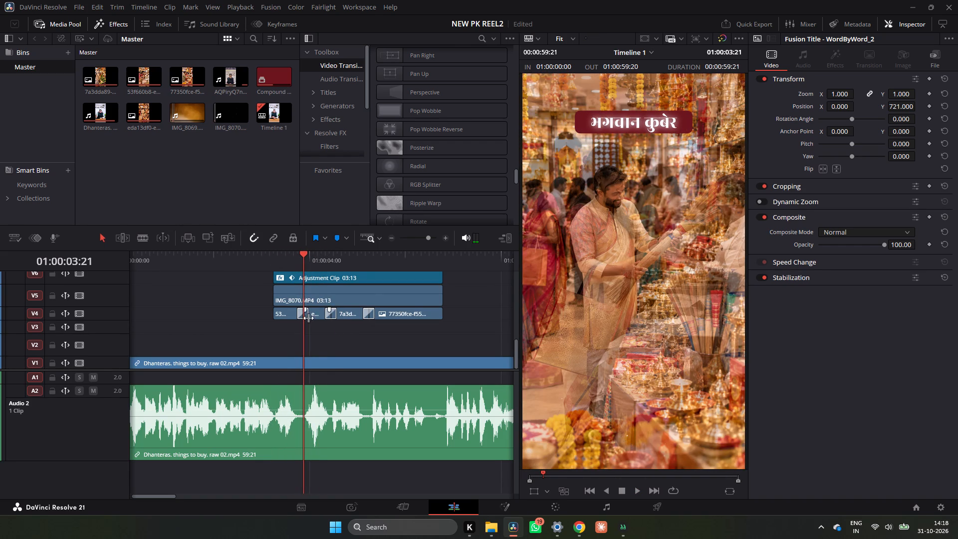
scroll(308, 318, "up", 1)
left_click_drag(383, 292, 314, 301)
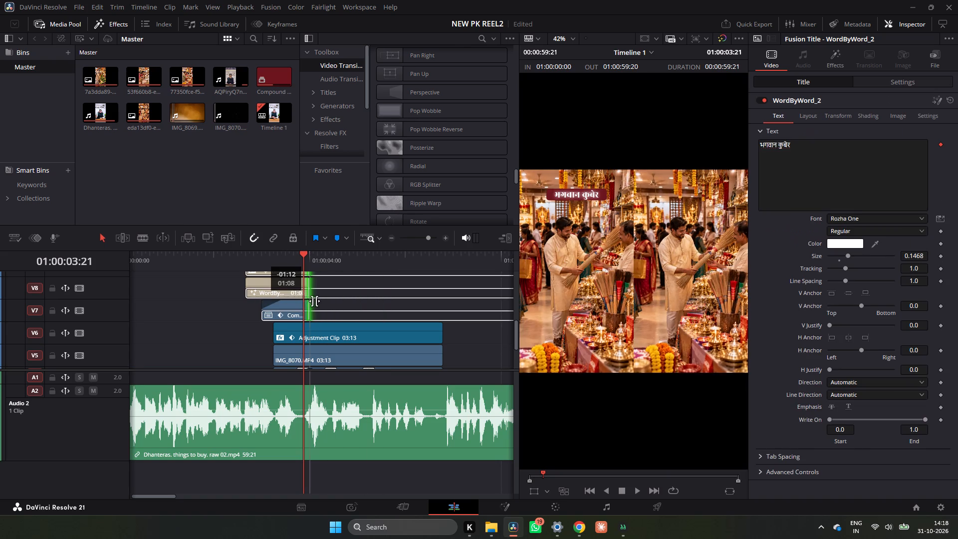
left_click_drag(314, 301, 310, 302)
left_click_drag(308, 291, 302, 293)
left_click(264, 255)
key("space")
key("space")
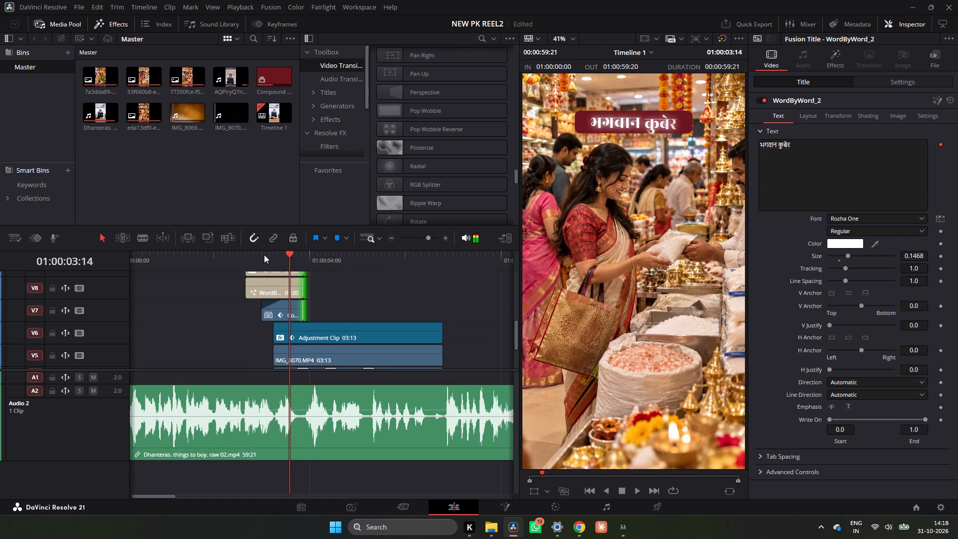
left_click(271, 260)
key("space")
key("space")
Trim 6 frames off the starts of both WordByWord_2 titles and Compound Clip 2 together, and play the section.
scroll(234, 321, "up", 1)
left_click_drag(241, 295, 270, 322)
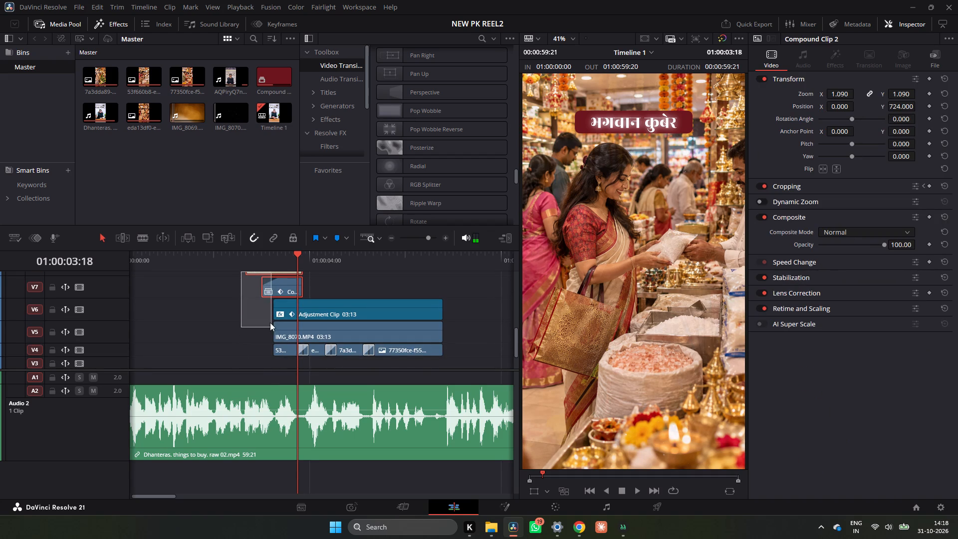
left_click_drag(270, 322, 269, 320)
scroll(263, 308, "up", 1)
left_click_drag(247, 325, 259, 326)
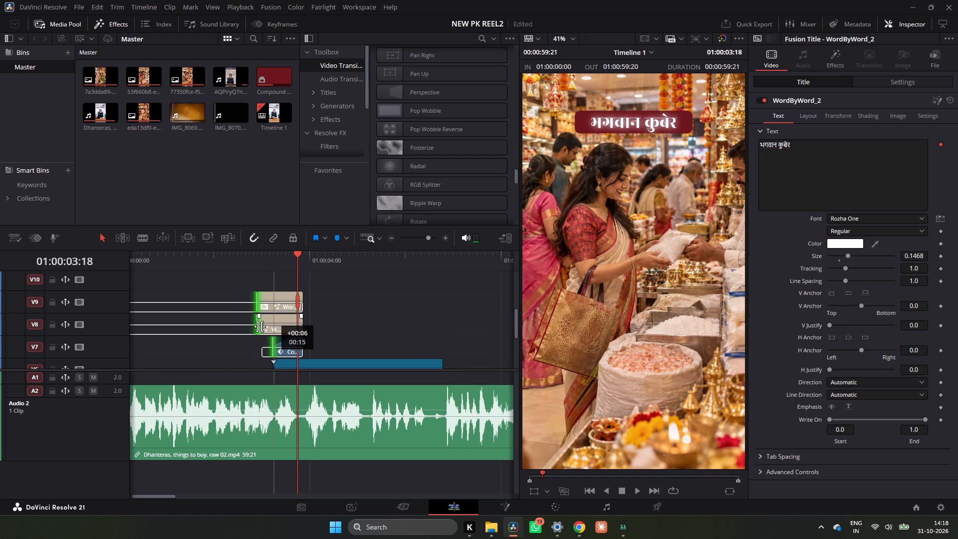
left_click_drag(259, 326, 264, 326)
left_click(254, 260)
key("space")
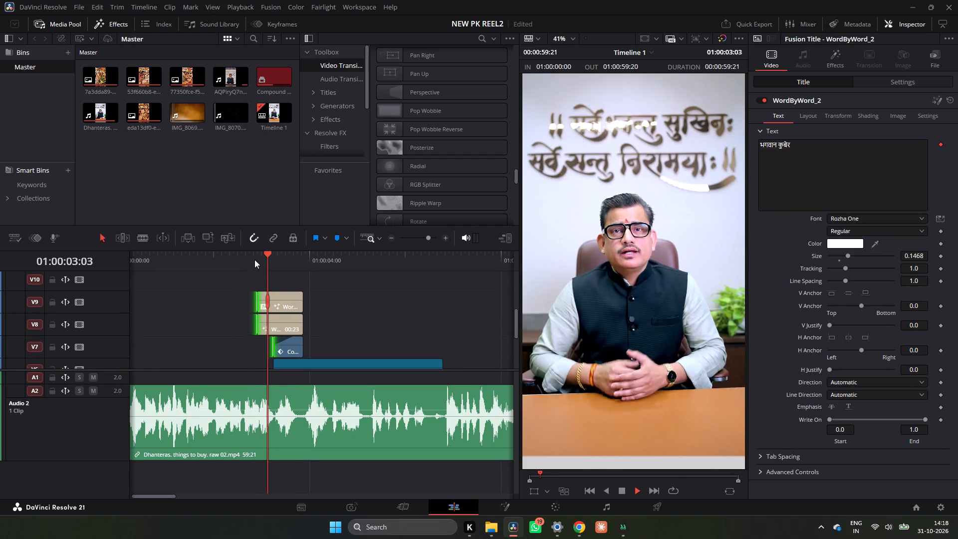
left_click(254, 260)
key("space")
Trim the starts of the two WordByWord_2 titles on V8 and V9 to line up with the start of Compound Clip 2.
left_click_drag(259, 265, 259, 272)
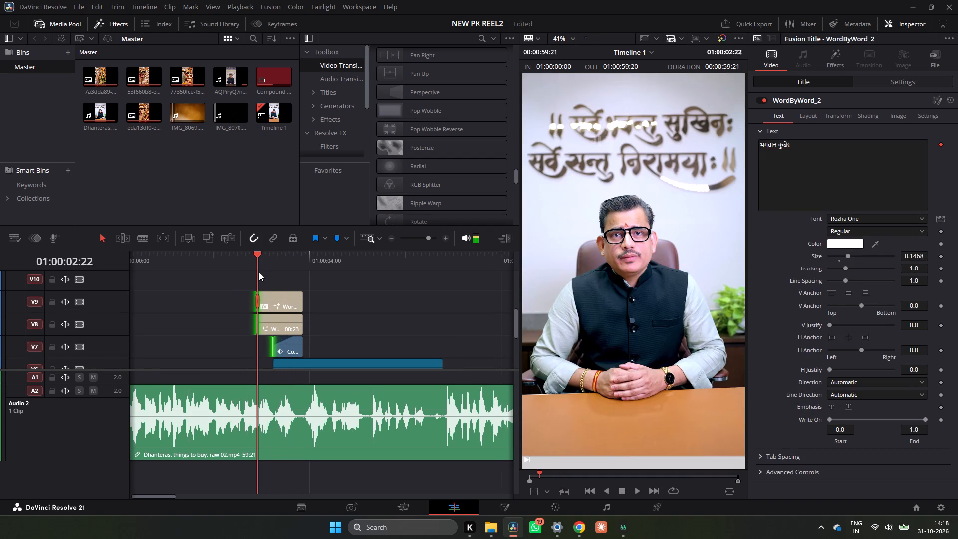
left_click_drag(259, 272, 259, 315)
left_click_drag(275, 276, 258, 336)
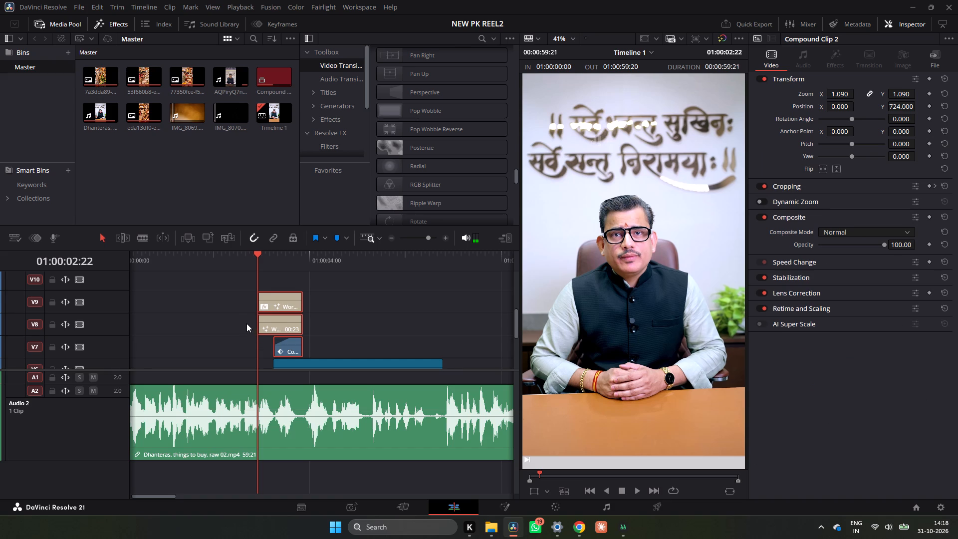
left_click(246, 324)
left_click_drag(272, 278, 263, 326)
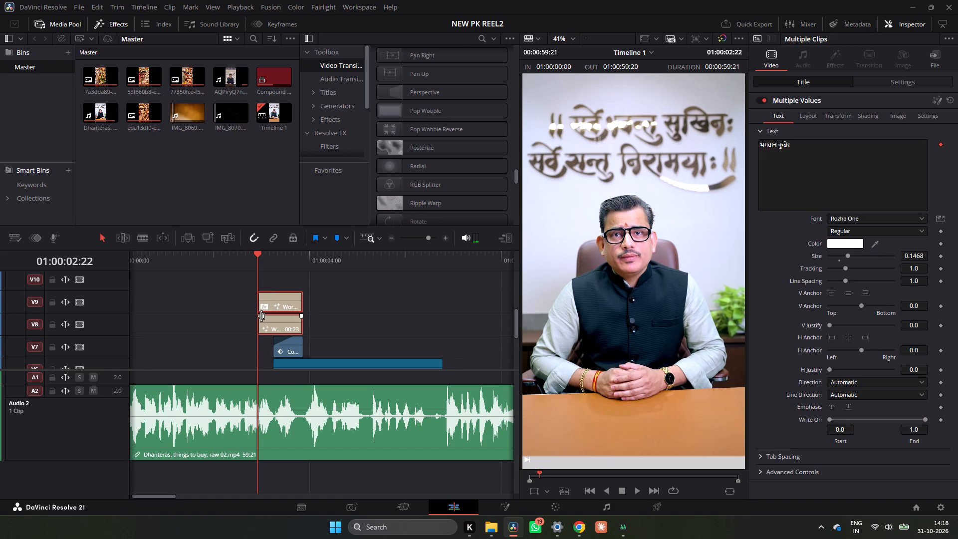
left_click_drag(261, 316, 274, 319)
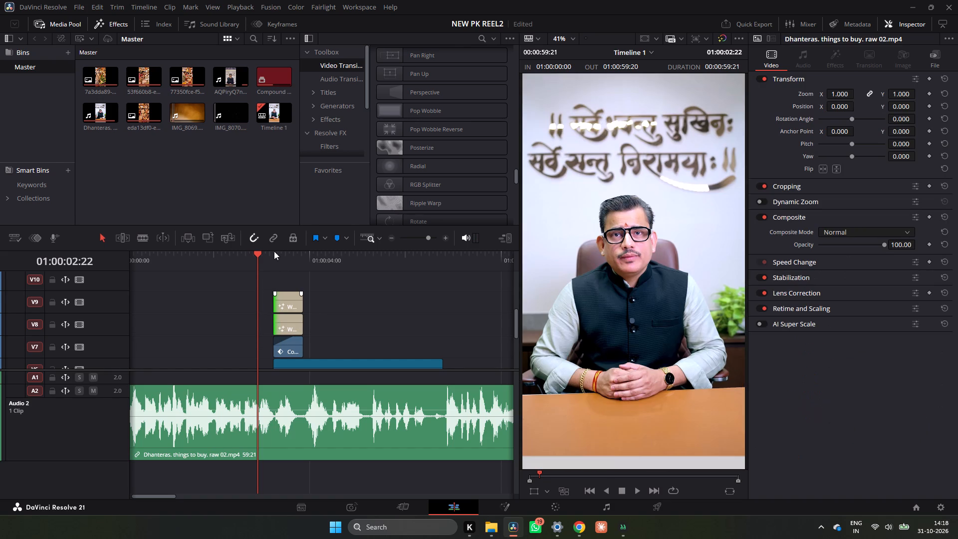
Play the shortened भगवान कुबेर title section and the following image shots to check the title's timing.
left_click(271, 249)
left_click(270, 258)
key("space")
left_click(270, 258)
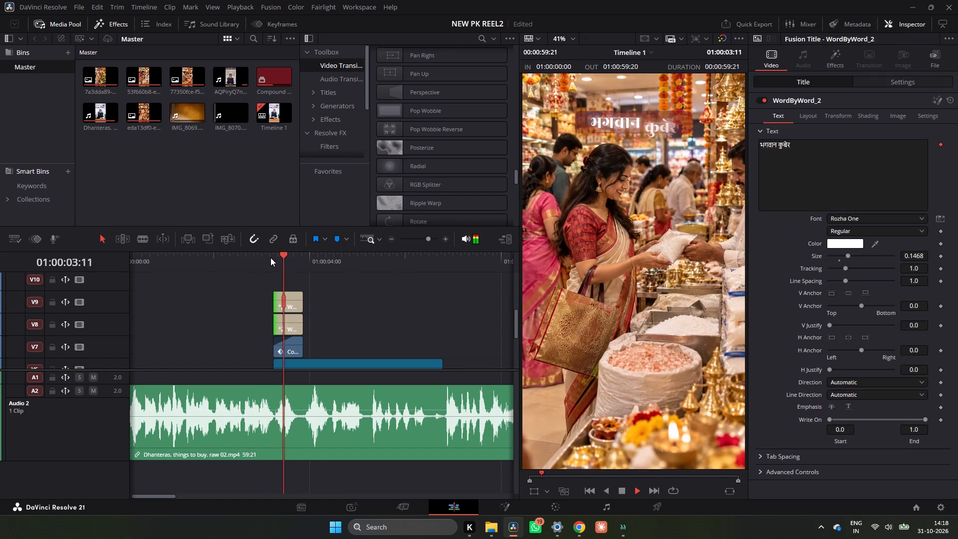
key("space")
left_click_drag(320, 261, 315, 263)
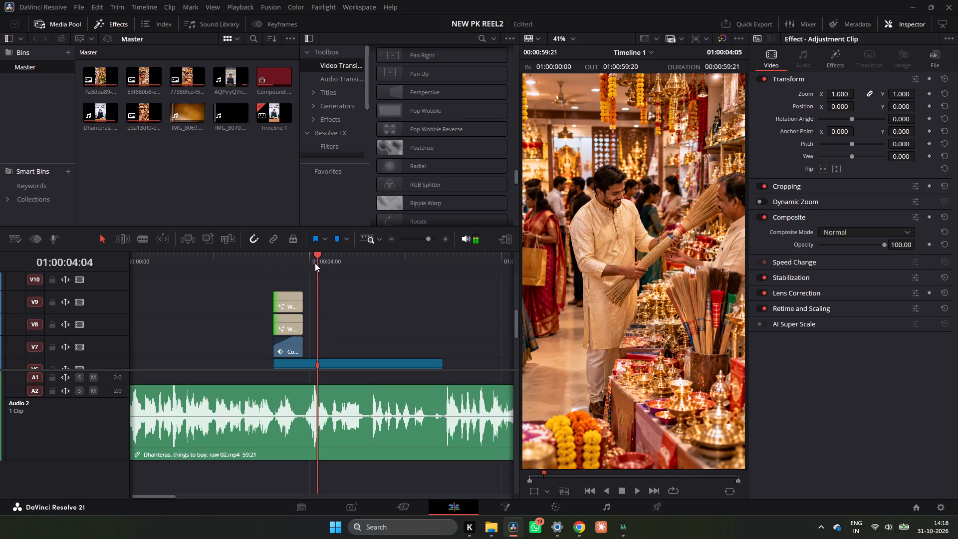
left_click_drag(315, 263, 301, 272)
key("space")
key("space")
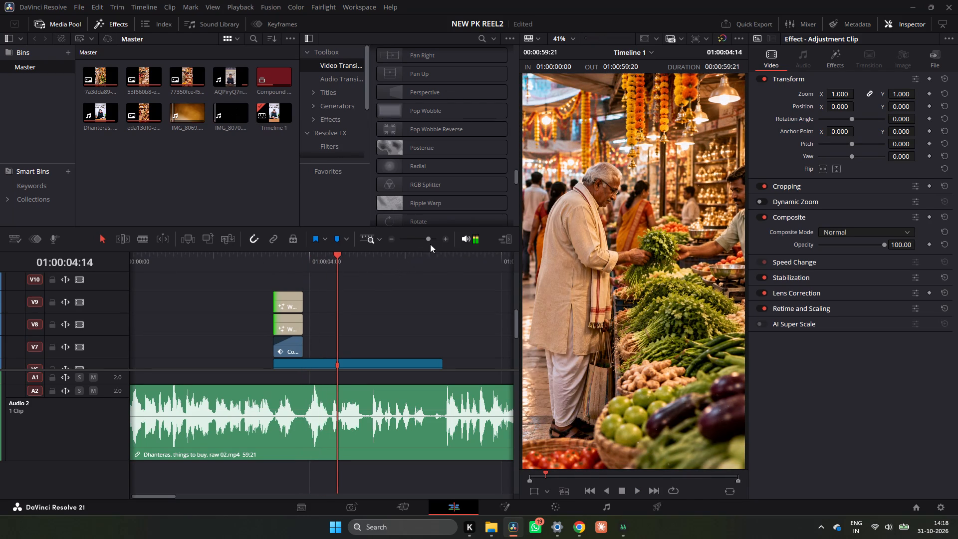
left_click(288, 260)
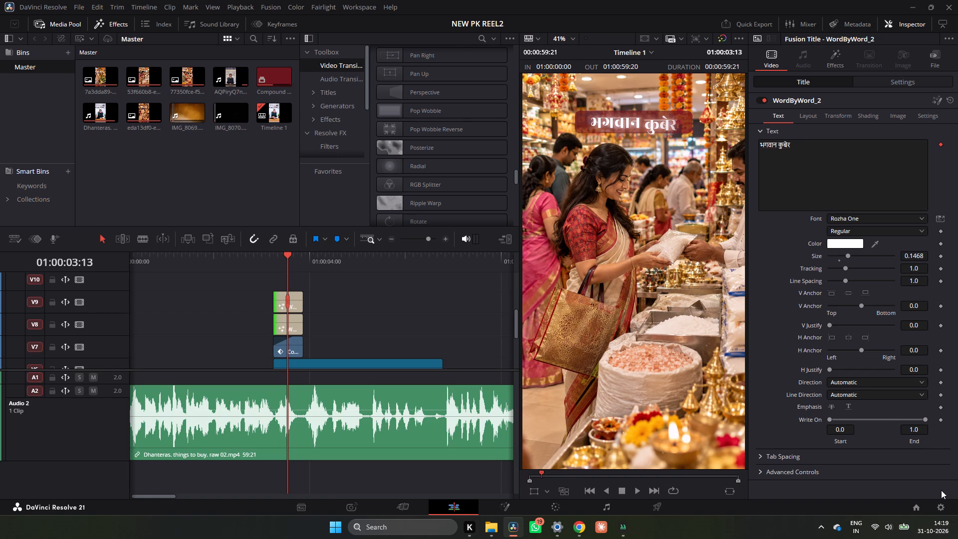
Open the yatra mantra project from the local project library.
left_click(920, 509)
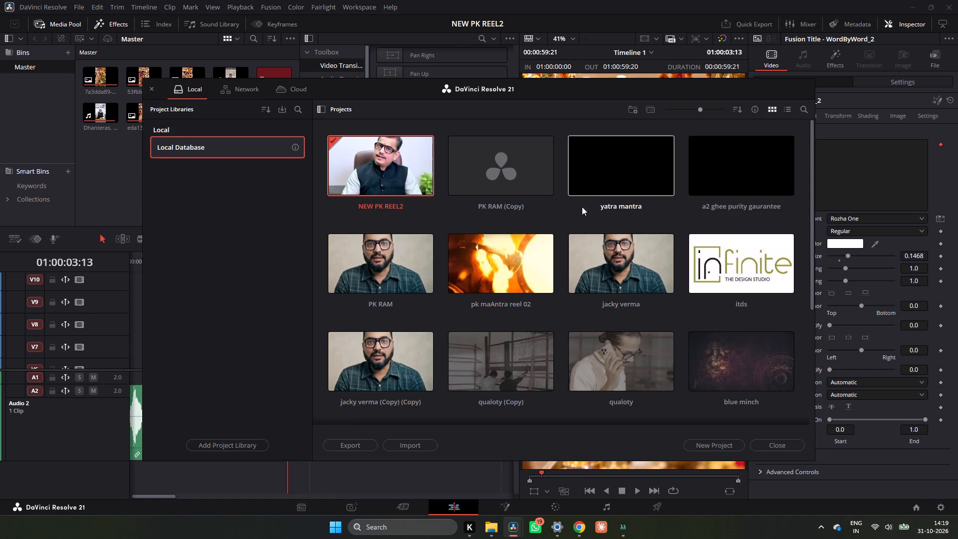
double_click(602, 168)
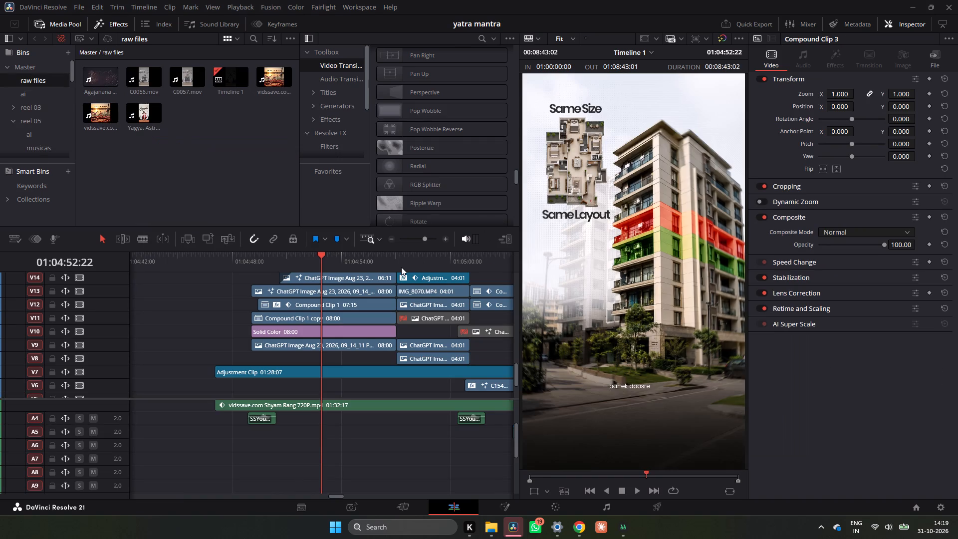
Toggle Compound Clip 1 and Compound Clip 1 copy off and on to identify the texture overlay, and copy Compound Clip 1 copy.
left_click(329, 304)
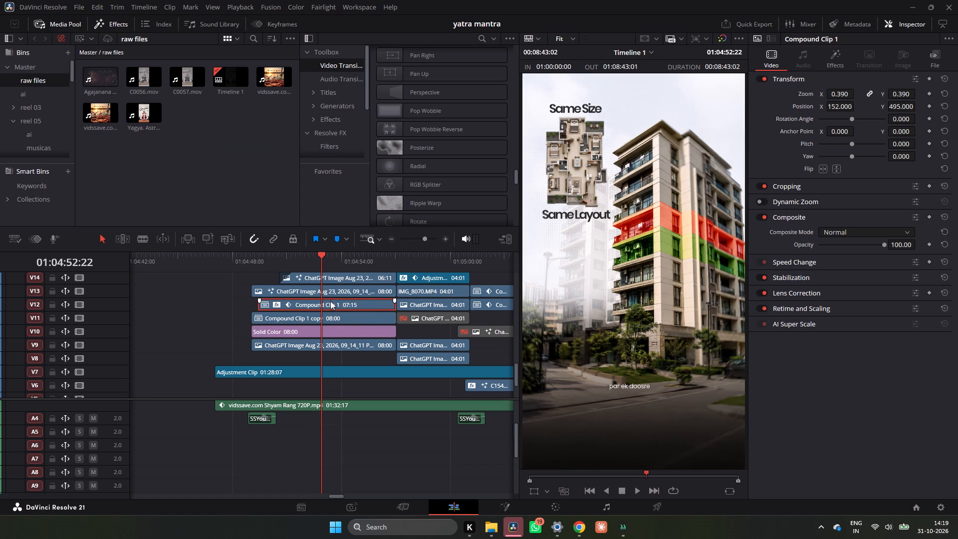
type("DD")
left_click(327, 312)
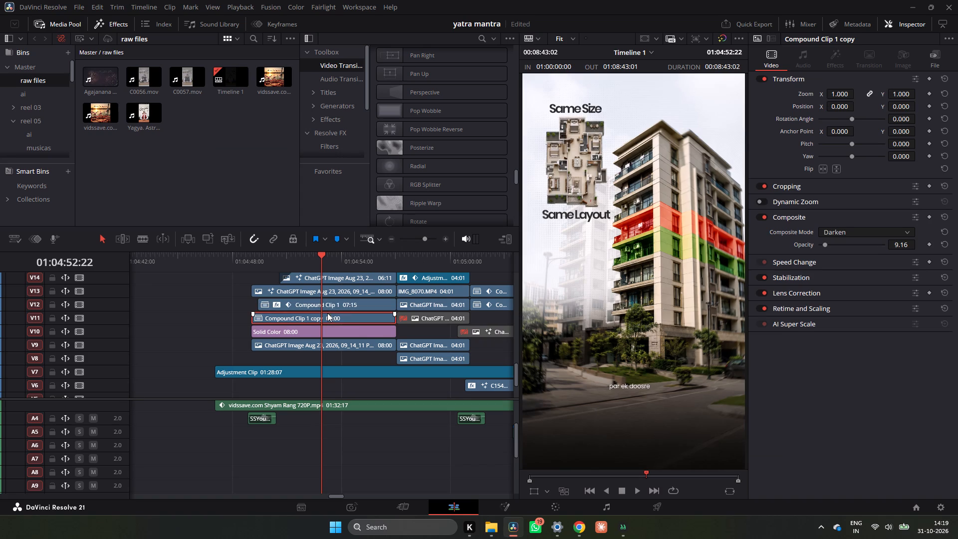
type("DDDD")
key("ctrl+c")
key("ctrl+c")
key("ctrl+c")
Reopen the NEW PK REEL2 project from the local project library.
left_click(921, 508)
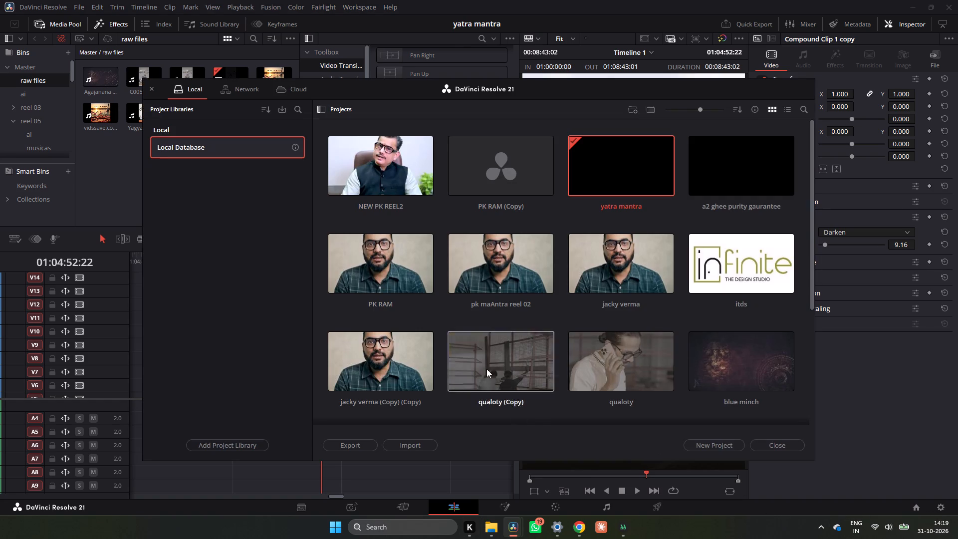
double_click(377, 161)
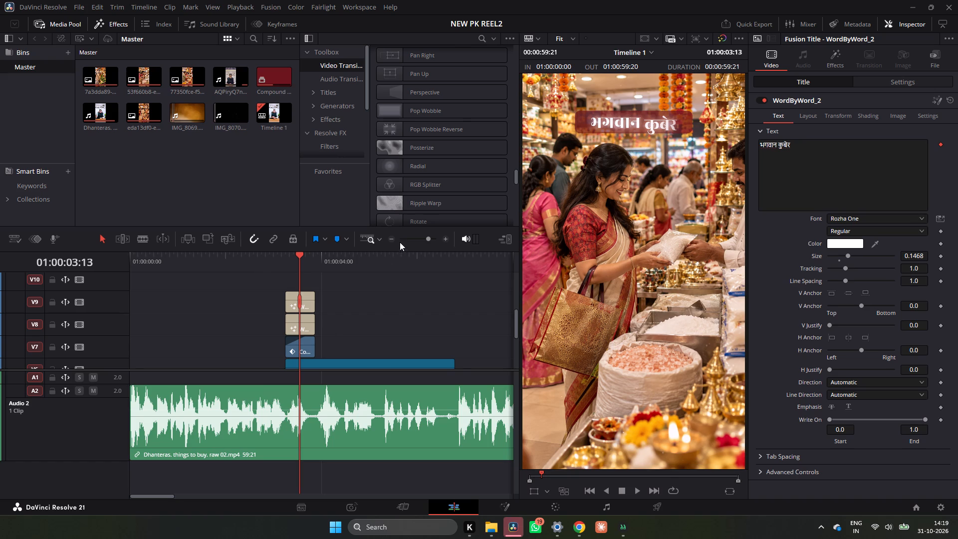
Paste Compound Clip 1 copy into Timeline 1 at 01:00:14:18 and split the Dhanteras footage at the pasted clip's end.
double_click(396, 237)
double_click(393, 240)
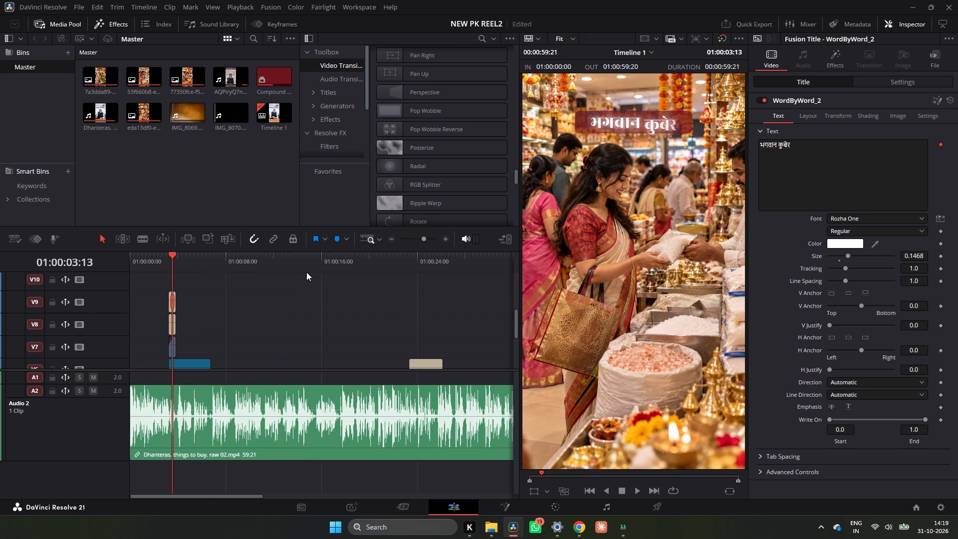
left_click(306, 271)
key("ctrl+v")
key("ctrl+b")
left_click(304, 271, "ctrl")
Move Compound Clip 1 copy earlier on V11 so it covers the WordByWord_2 titles, and play that section.
scroll(336, 329, "up", 1)
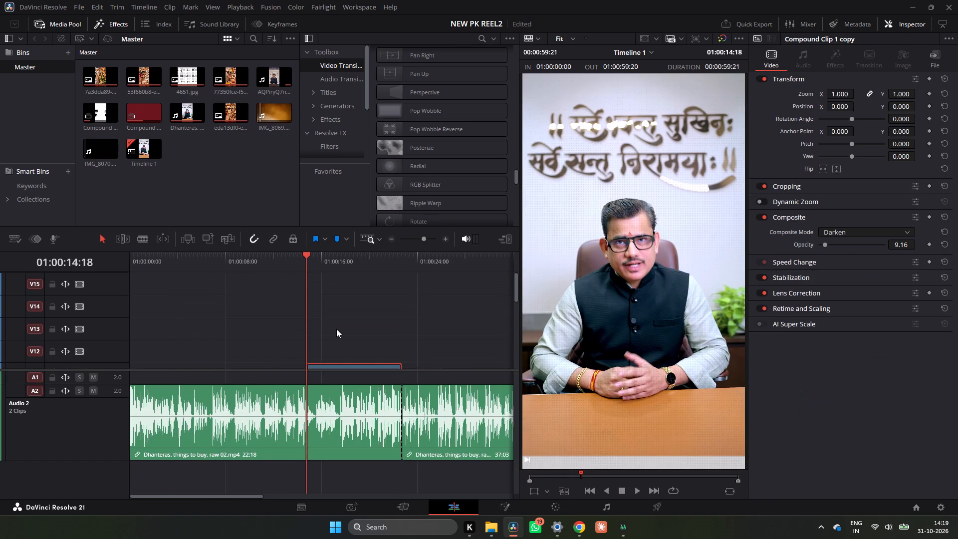
scroll(336, 329, "up", 2)
scroll(337, 329, "down", 2)
scroll(334, 309, "up", 1)
left_click_drag(335, 316, 196, 307)
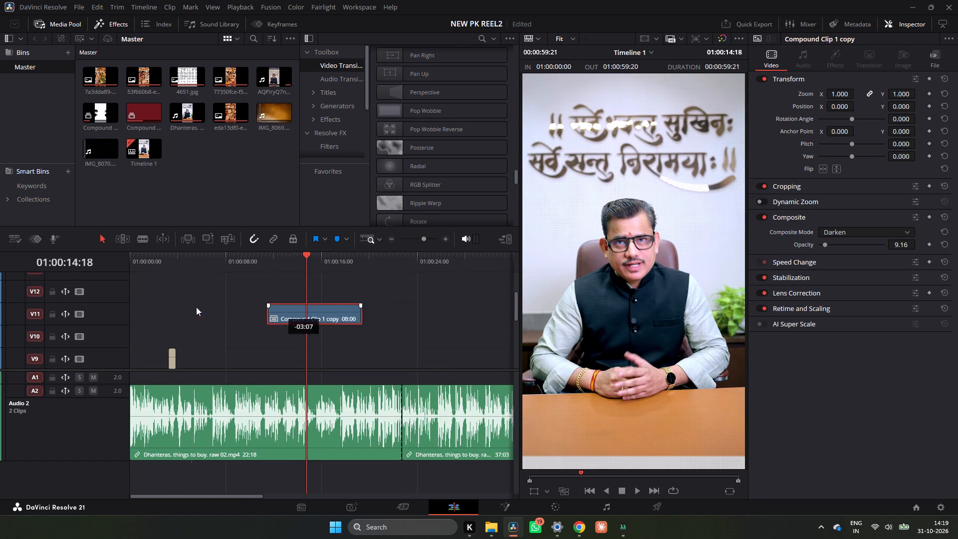
left_click_drag(196, 307, 179, 308)
left_click(167, 269)
left_click(166, 268)
key("space")
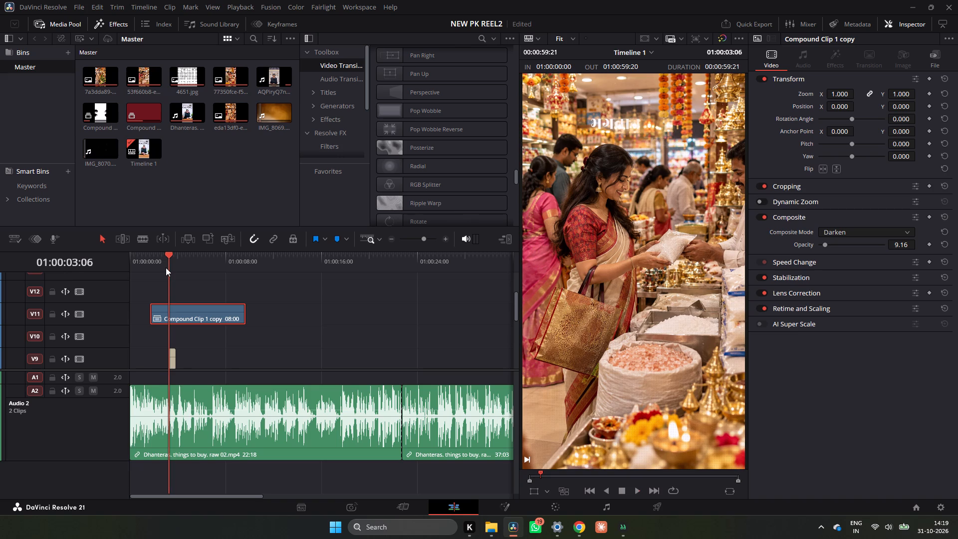
key("space")
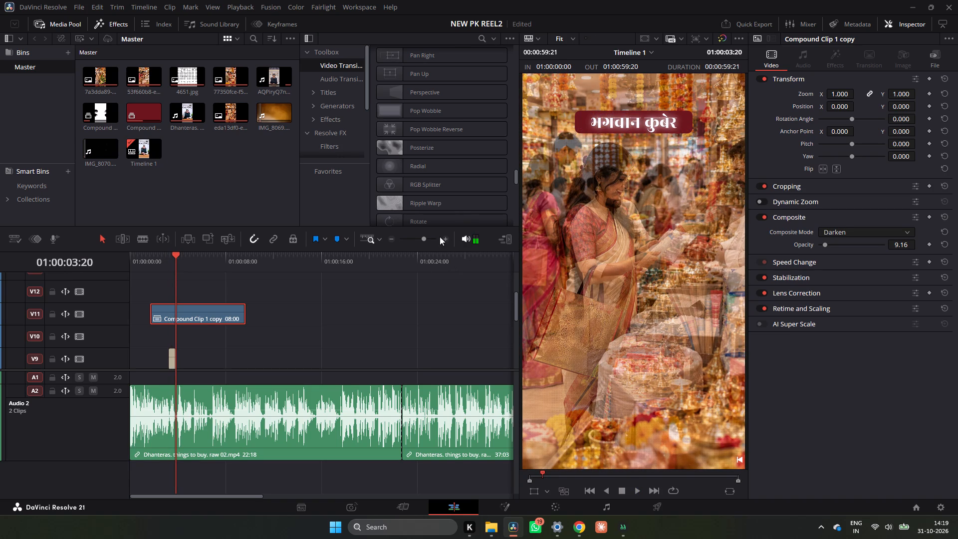
Move Compound Clip 1 copy down to V10, align its start with the WordByWord_2 title on V9, and play the section.
double_click(444, 236)
scroll(375, 334, "down", 2)
scroll(369, 332, "up", 2)
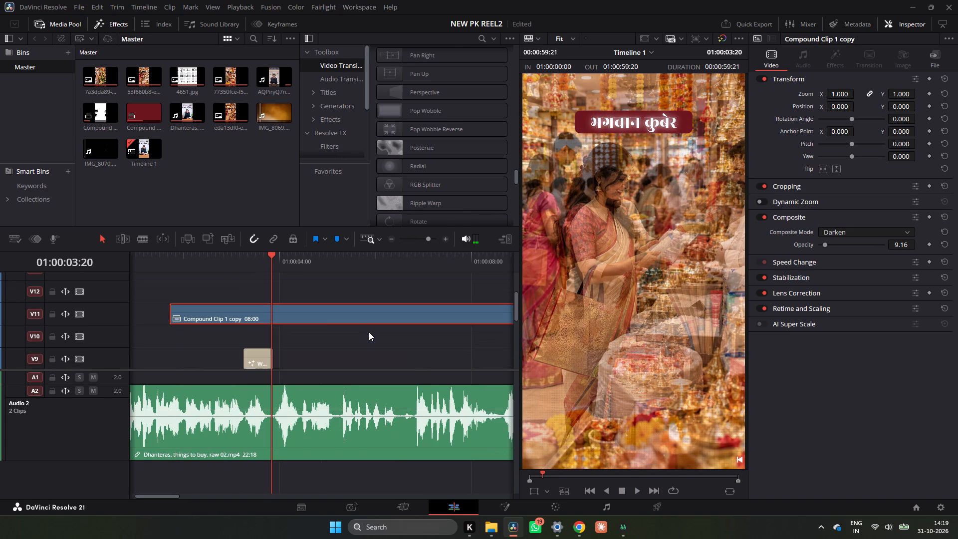
left_click_drag(323, 323, 401, 327)
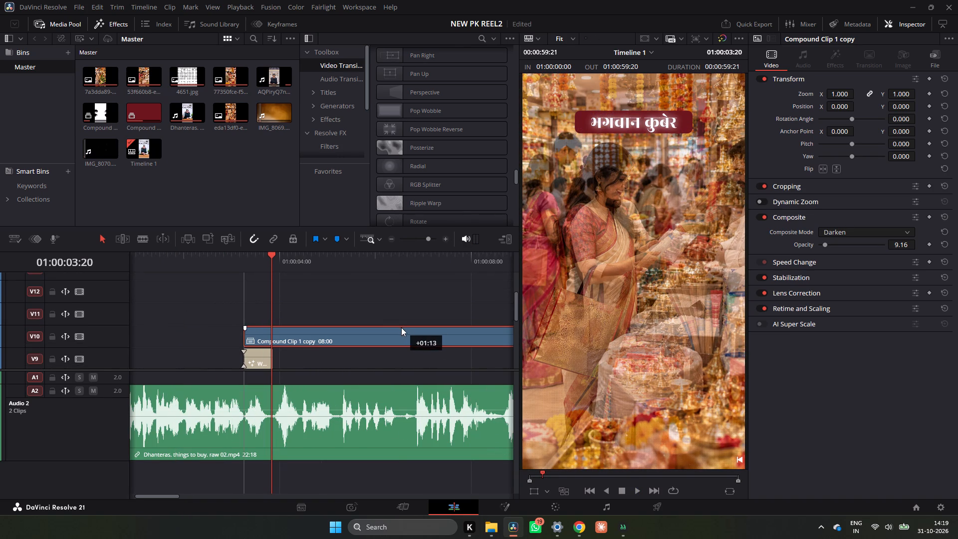
left_click_drag(401, 327, 399, 328)
left_click(243, 261)
key("space")
key("space")
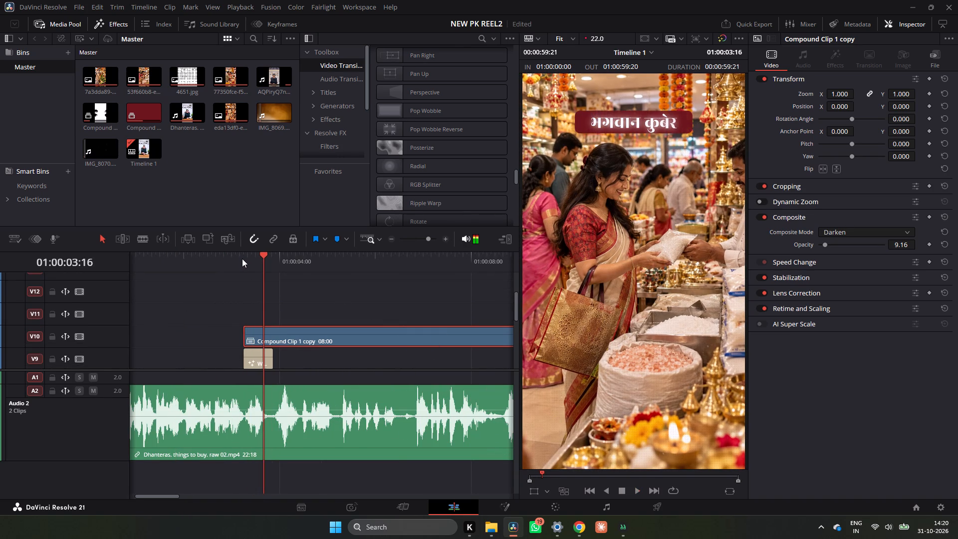
Play the shopping montage under Compound Clip 1 copy in short stretches, checking the texture overlay on each image.
key("space")
key("space")
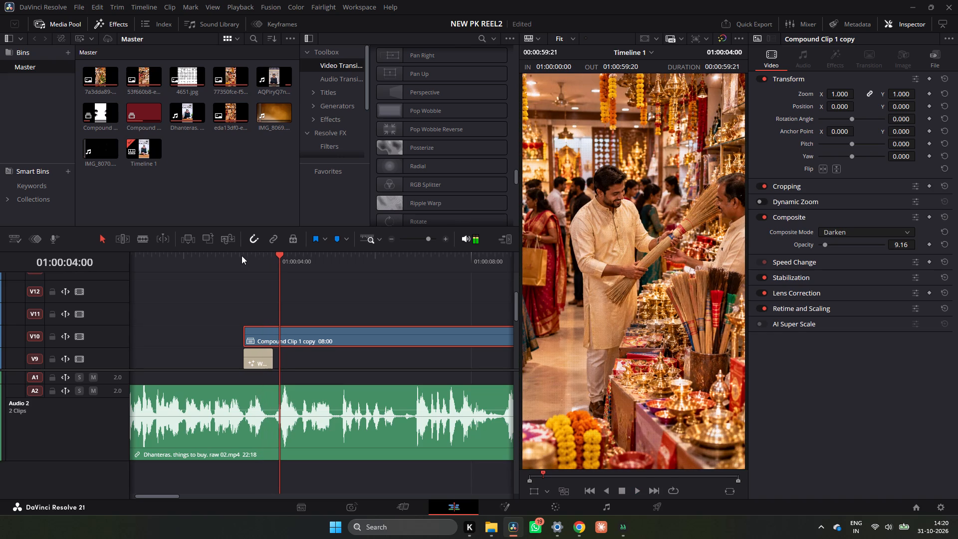
key("space")
key("space")
key("space")
key("space")
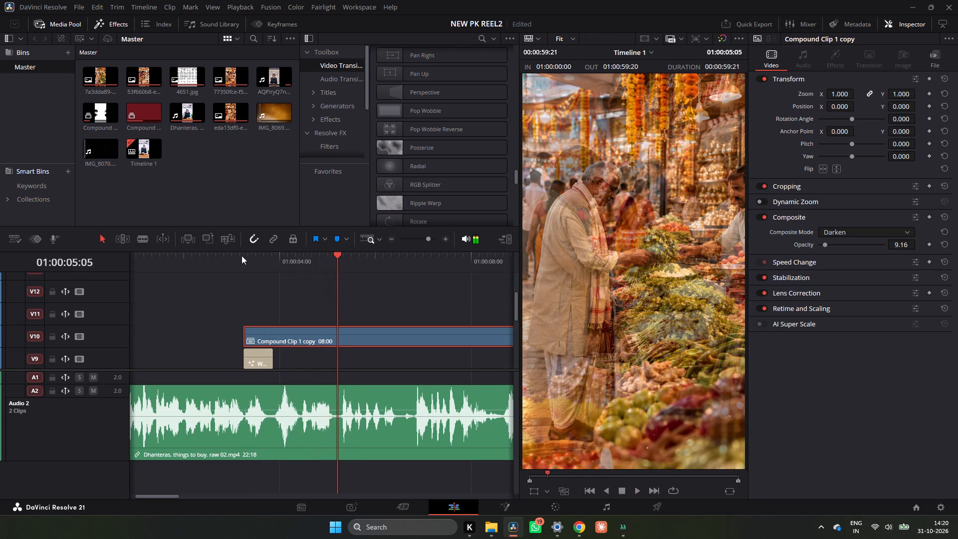
key("space")
key("space")
key("space")
key("space")
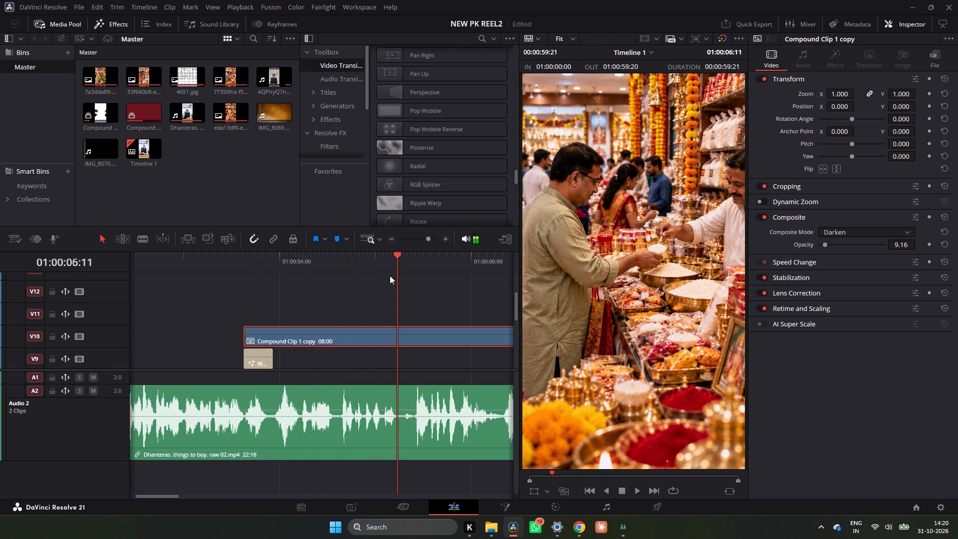
key("space")
key("space")
Split Compound Clip 1 copy on V10 at 01:00:06:19, where the montage ends, and delete the remainder.
scroll(391, 272, "down", 3)
left_click_drag(420, 256, 417, 256)
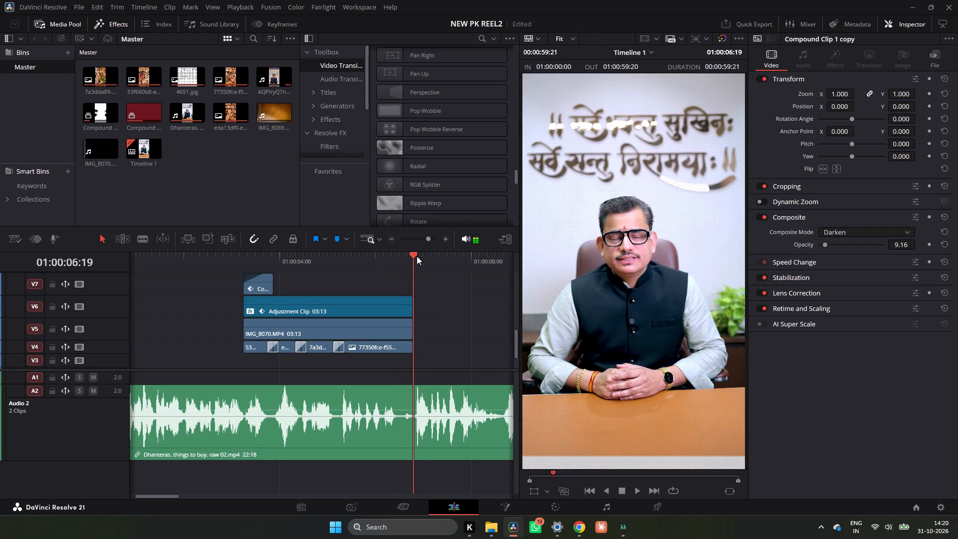
left_click_drag(417, 256, 412, 260)
scroll(445, 304, "up", 1)
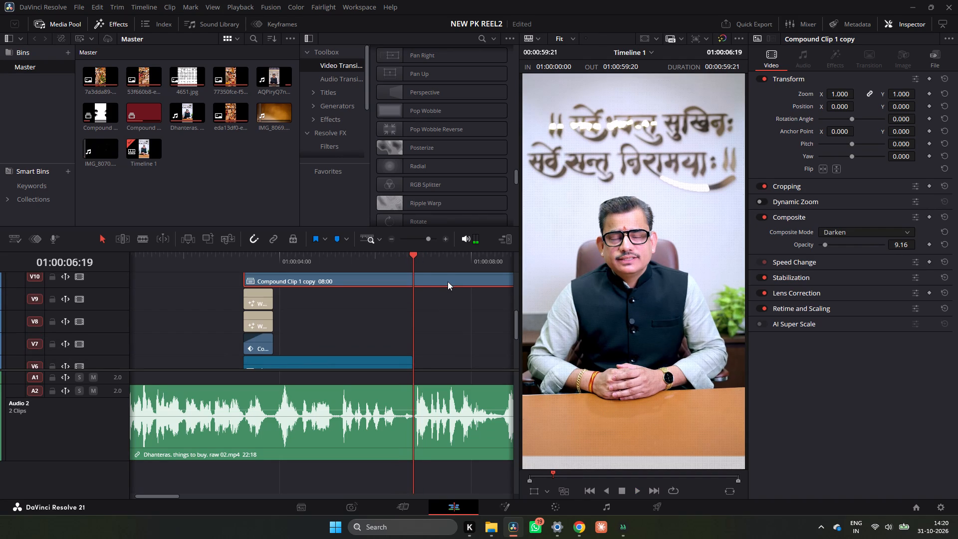
key("ctrl+b")
left_click(446, 283)
key("BackSpace")
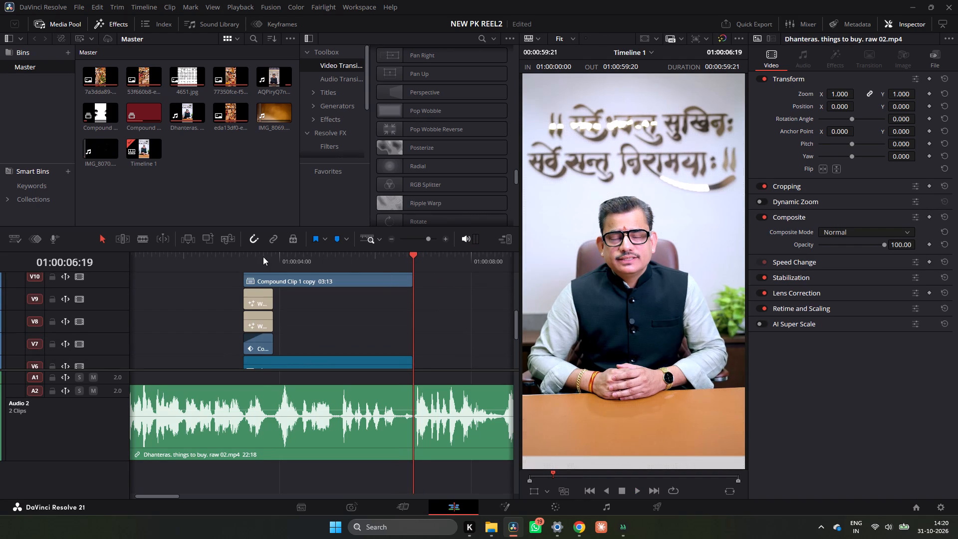
Play the montage section up to its end to check the shortened overlay.
left_click(262, 257)
key("space")
key("space")
key("space")
key("space")
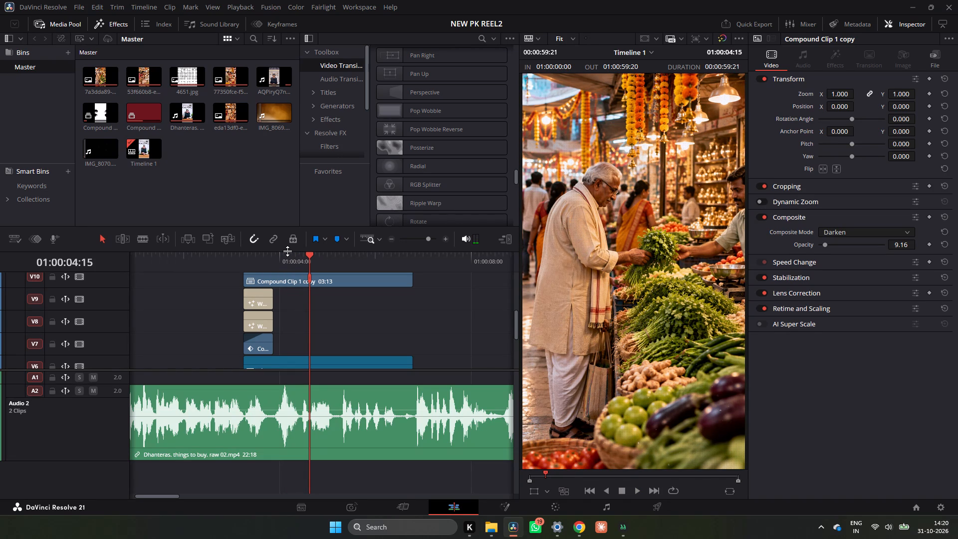
key("space")
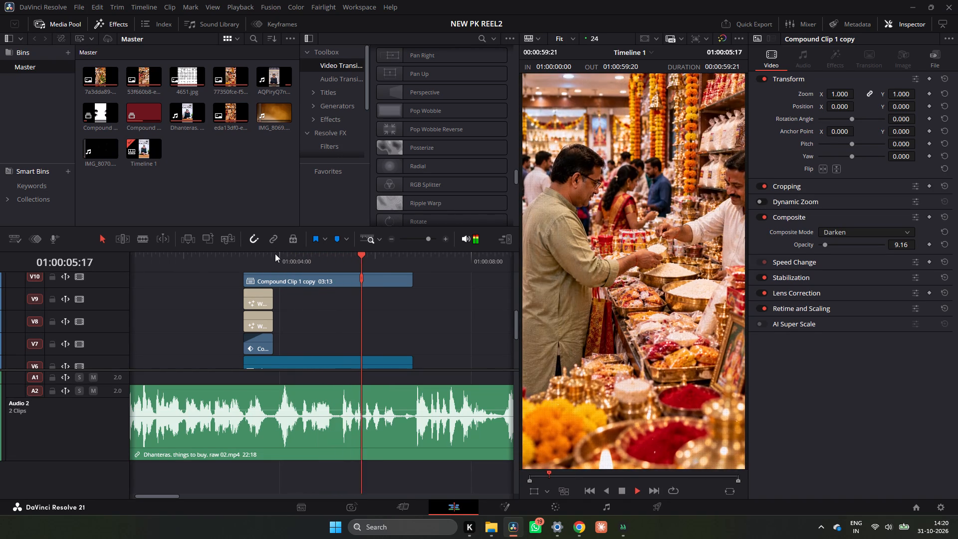
key("space")
key("space")
key("space")
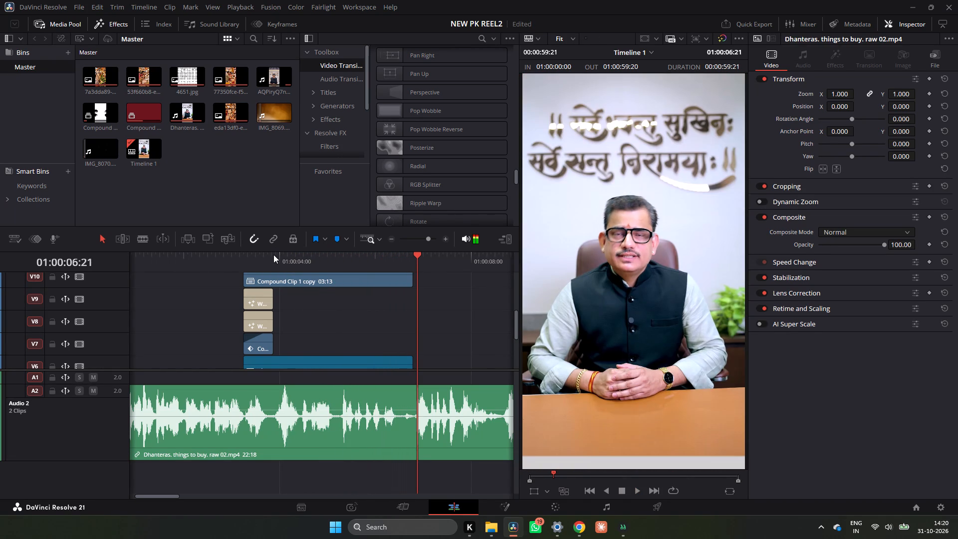
Review the montage full screen from 01:00:03:06 into the speaker's shot, pausing on individual images, and return to the edit view.
left_click(248, 263)
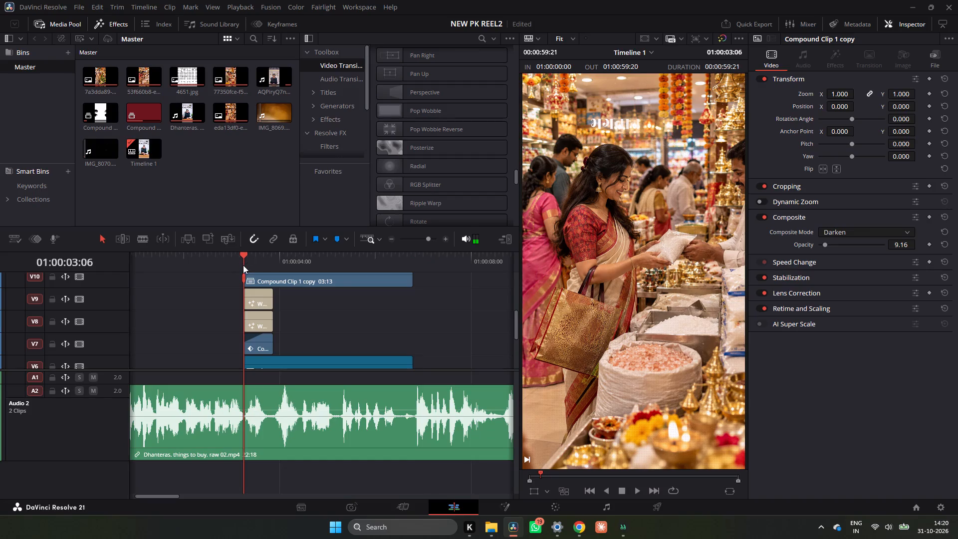
key("p")
key("space")
key("space")
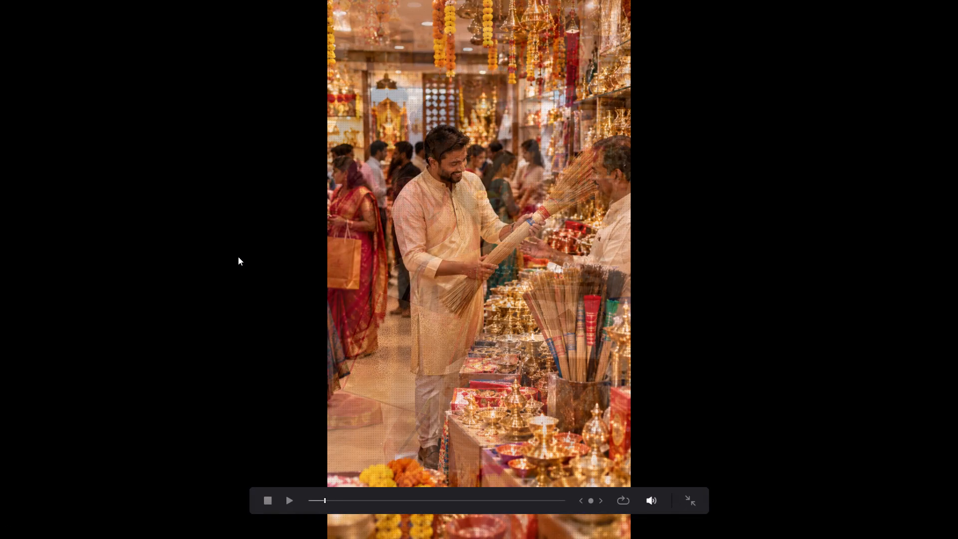
key("space")
key("space")
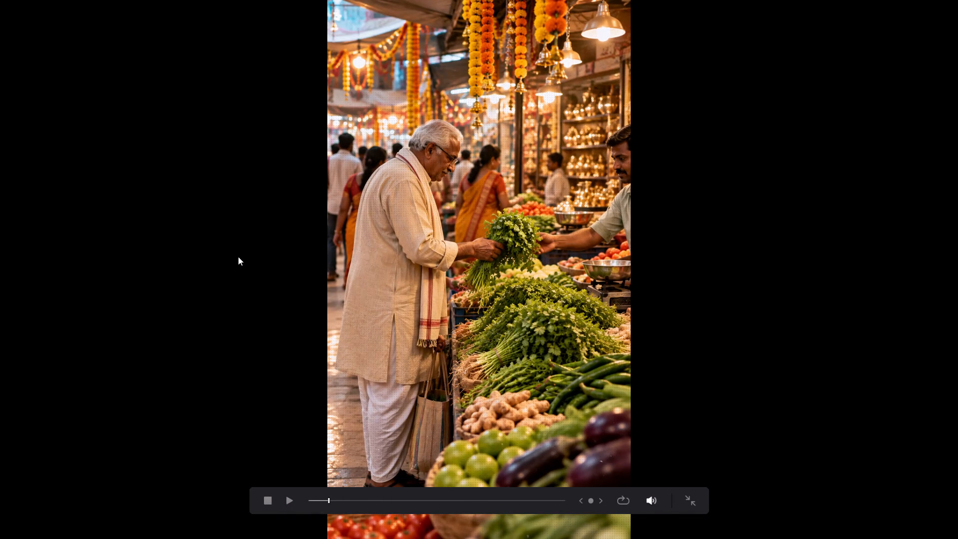
key("space")
key("space")
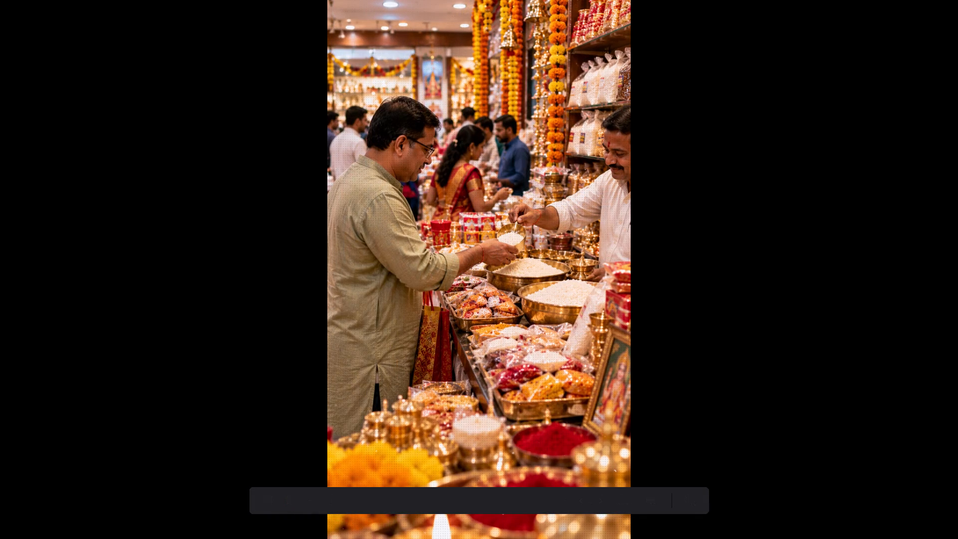
key("space")
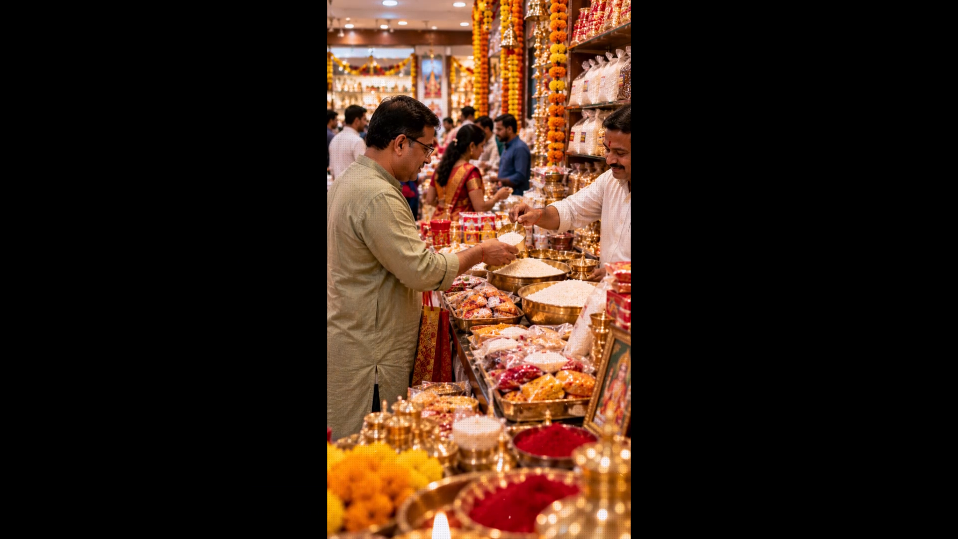
key("space")
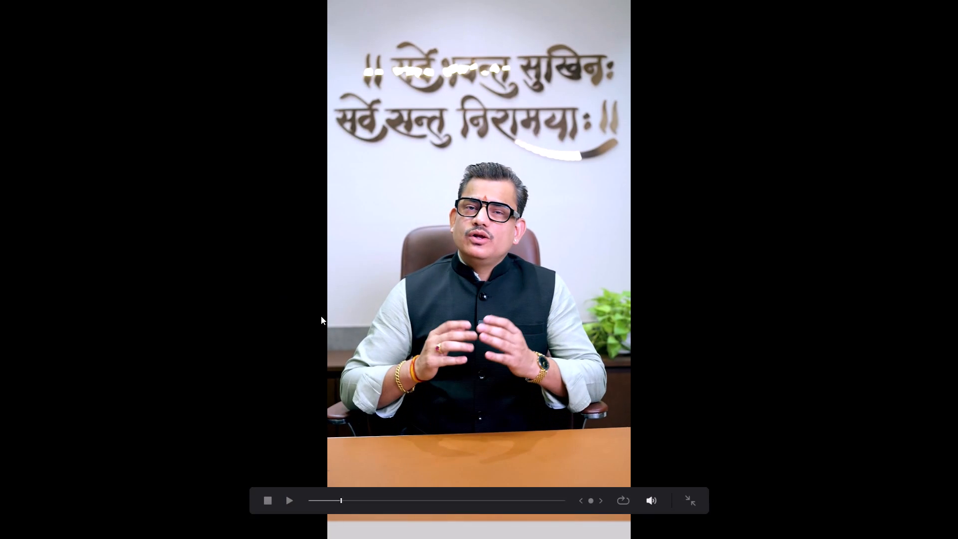
left_click(696, 505)
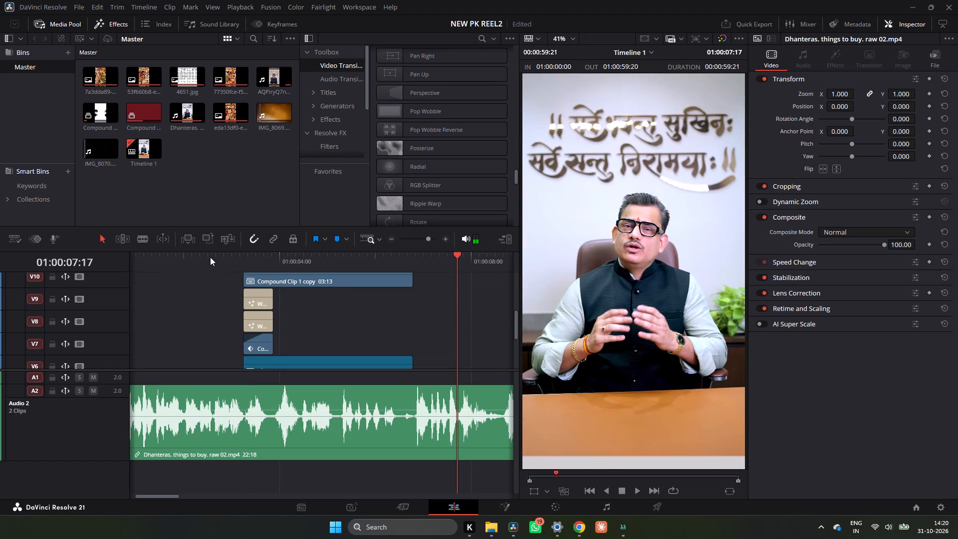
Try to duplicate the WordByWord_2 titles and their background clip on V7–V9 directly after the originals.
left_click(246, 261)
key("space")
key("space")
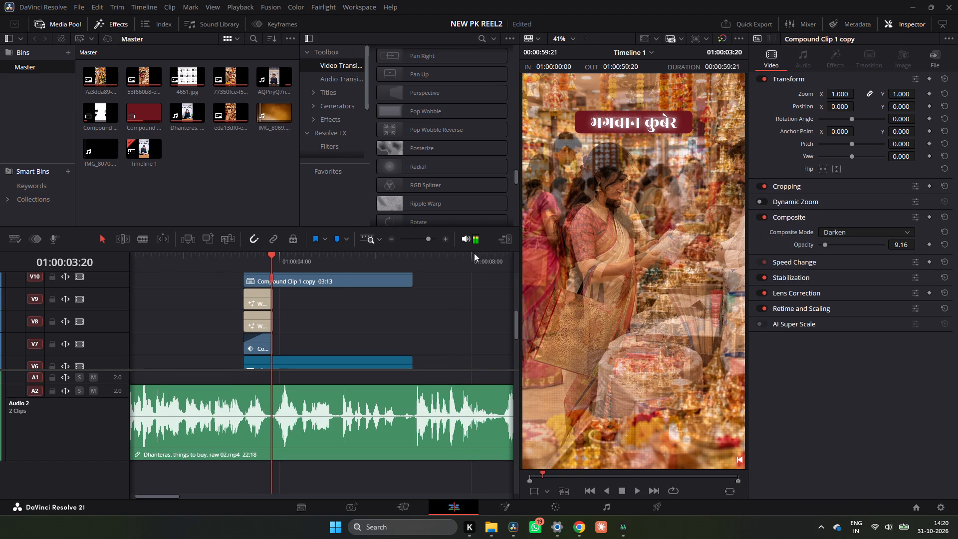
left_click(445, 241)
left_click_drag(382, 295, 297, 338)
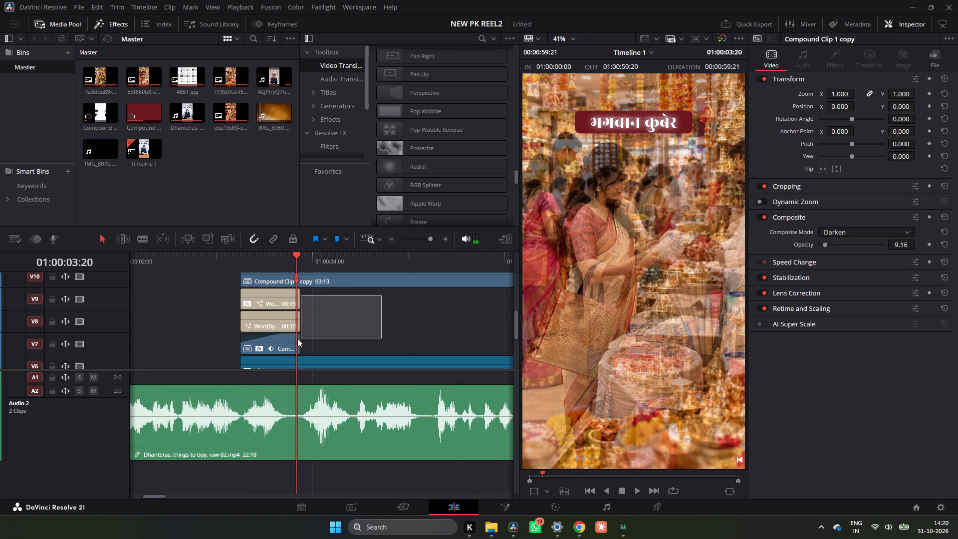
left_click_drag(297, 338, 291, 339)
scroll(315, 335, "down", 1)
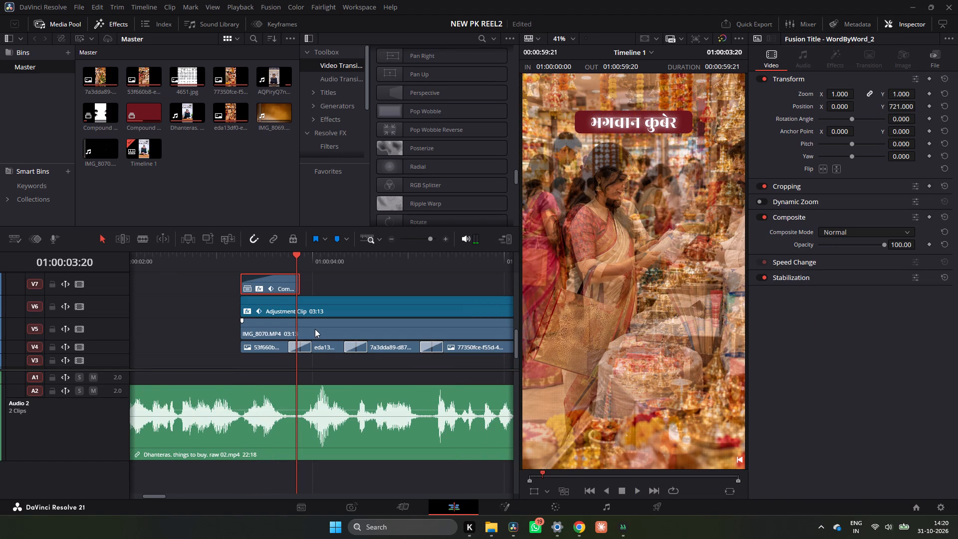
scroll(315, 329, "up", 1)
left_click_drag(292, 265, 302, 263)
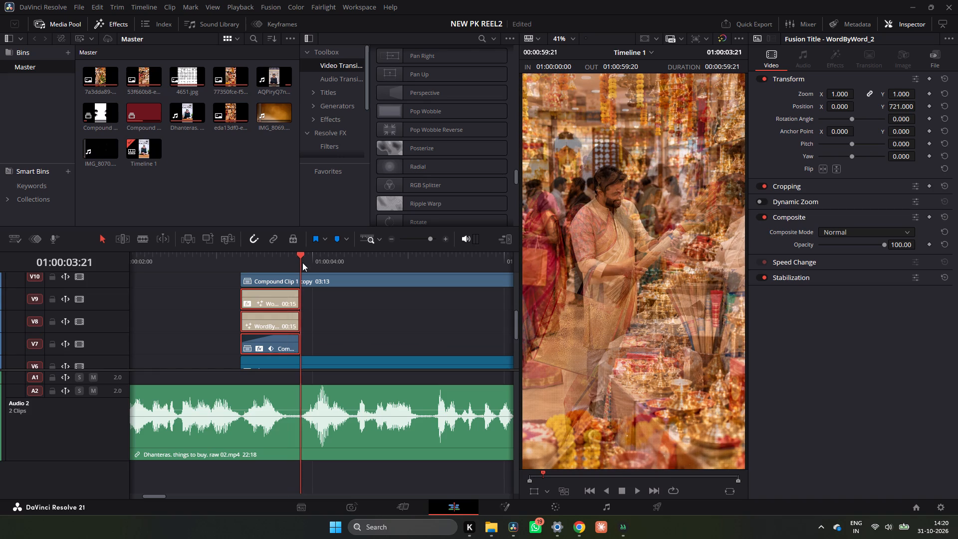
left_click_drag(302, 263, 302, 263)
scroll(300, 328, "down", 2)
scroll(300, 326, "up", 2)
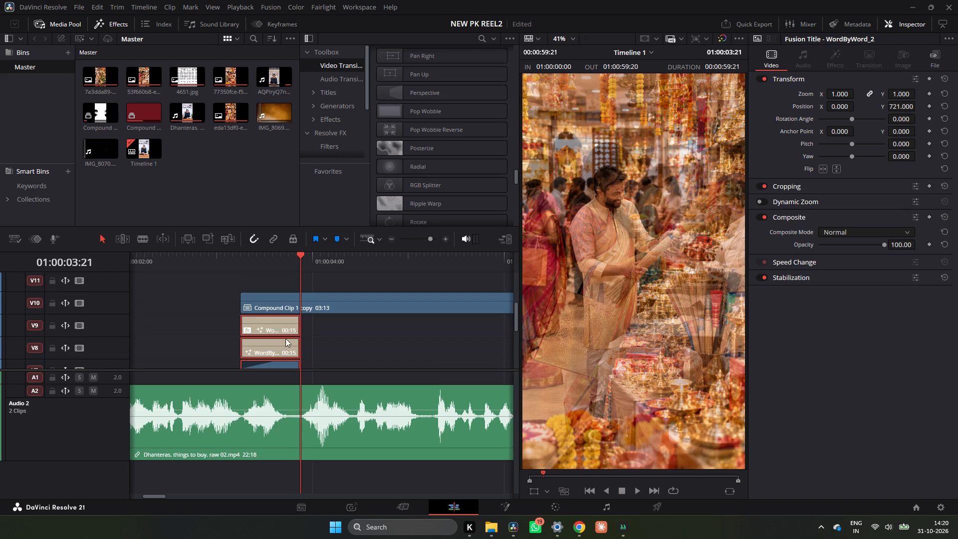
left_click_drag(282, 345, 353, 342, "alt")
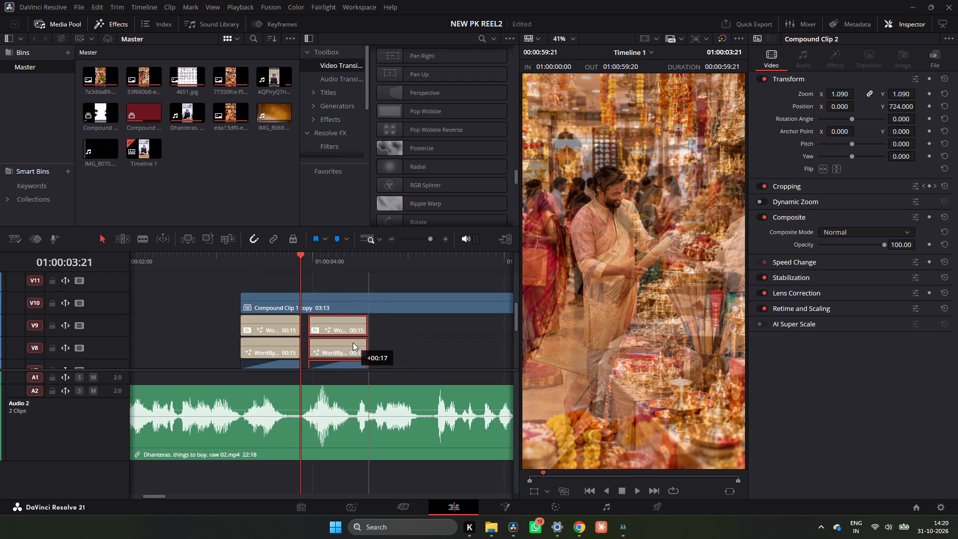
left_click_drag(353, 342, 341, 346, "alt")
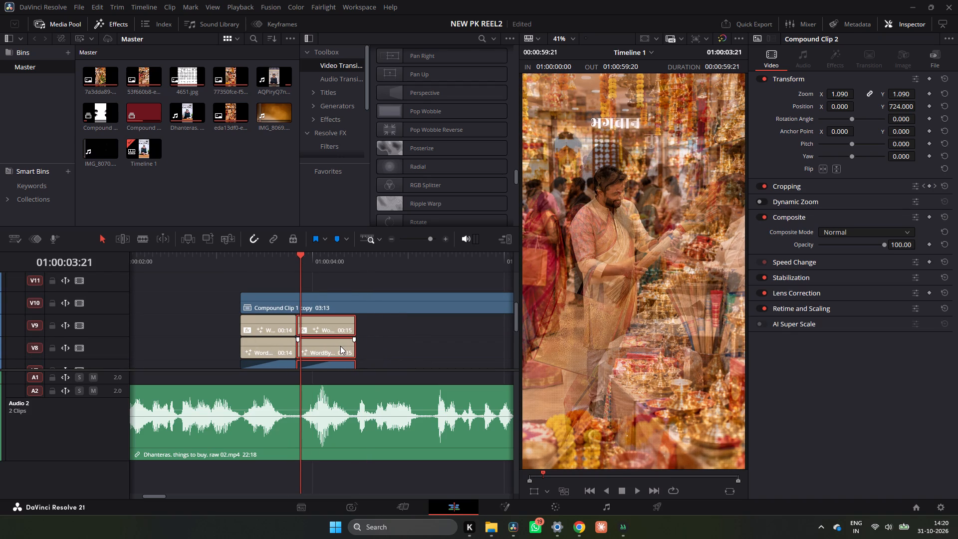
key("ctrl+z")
Duplicate the WordByWord_2 titles and their background clip on V7–V9, starting the copies at 01:00:03:21.
left_click_drag(323, 328, 292, 361)
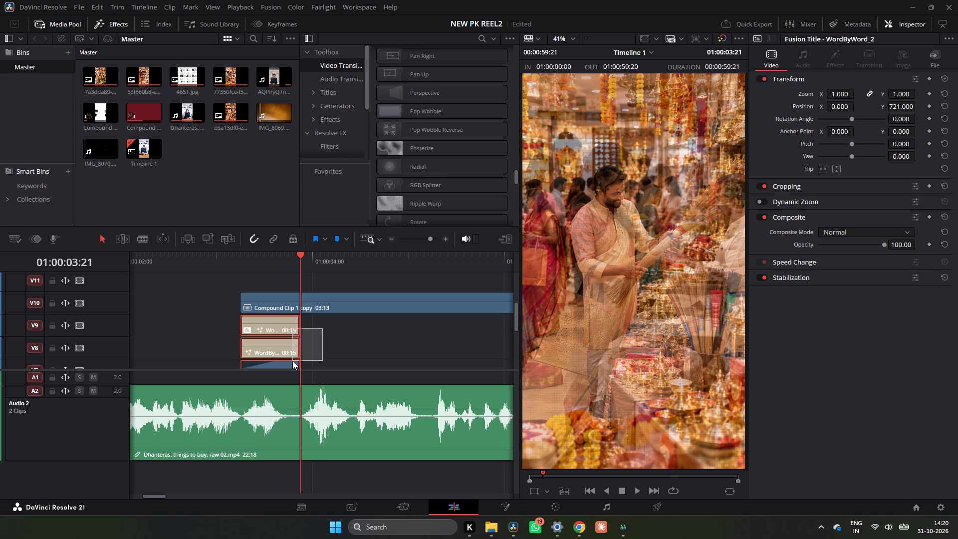
left_click_drag(292, 361, 292, 361)
left_click_drag(288, 355, 355, 350, "alt")
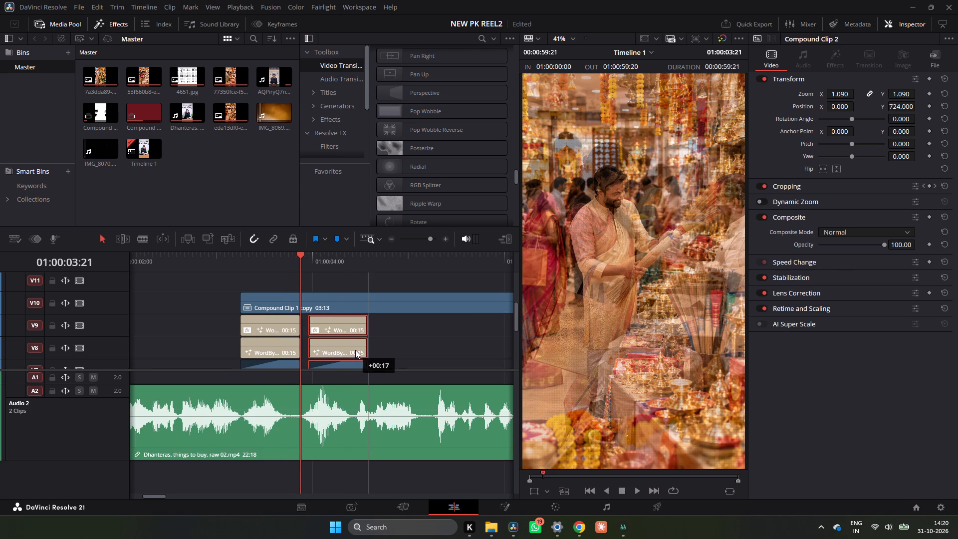
left_click_drag(355, 350, 349, 355, "alt")
scroll(348, 354, "down", 2)
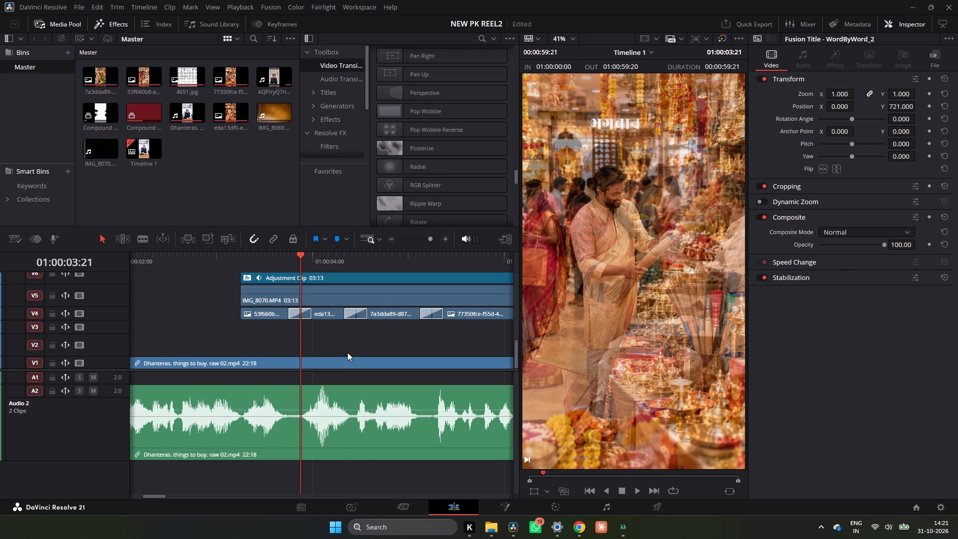
Trim the duplicated title group on V7–V9 to 00:14 so it ends at 01:00:04:11.
left_click_drag(365, 263, 357, 270)
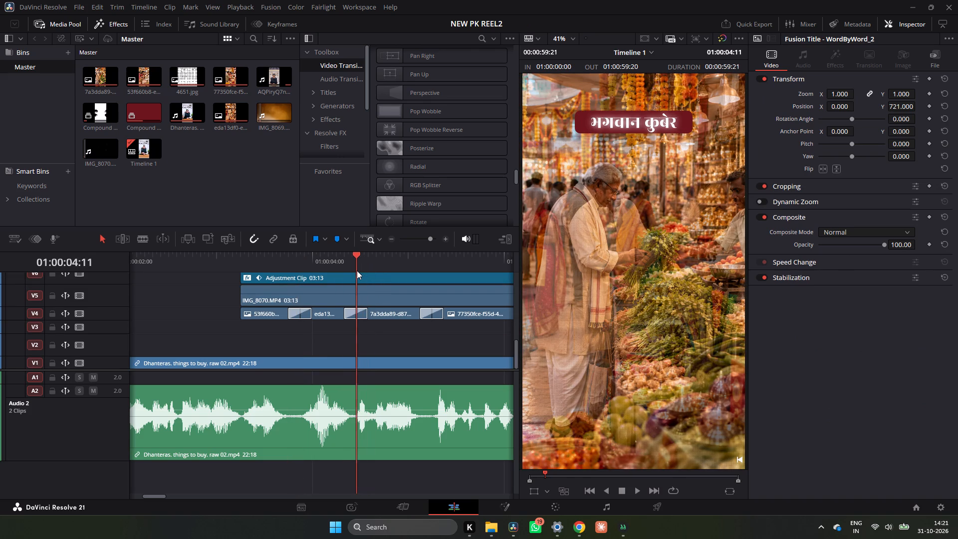
scroll(379, 309, "up", 1)
left_click(359, 288)
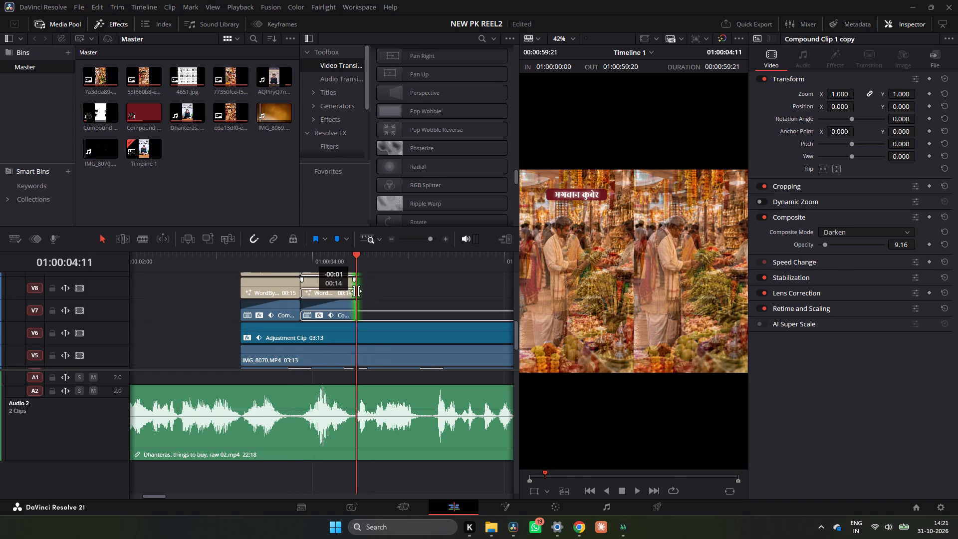
Duplicate the second title group on V7–V9 again, starting the new copies at 01:00:04:11.
scroll(360, 291, "up", 1)
left_click_drag(366, 313, 350, 342)
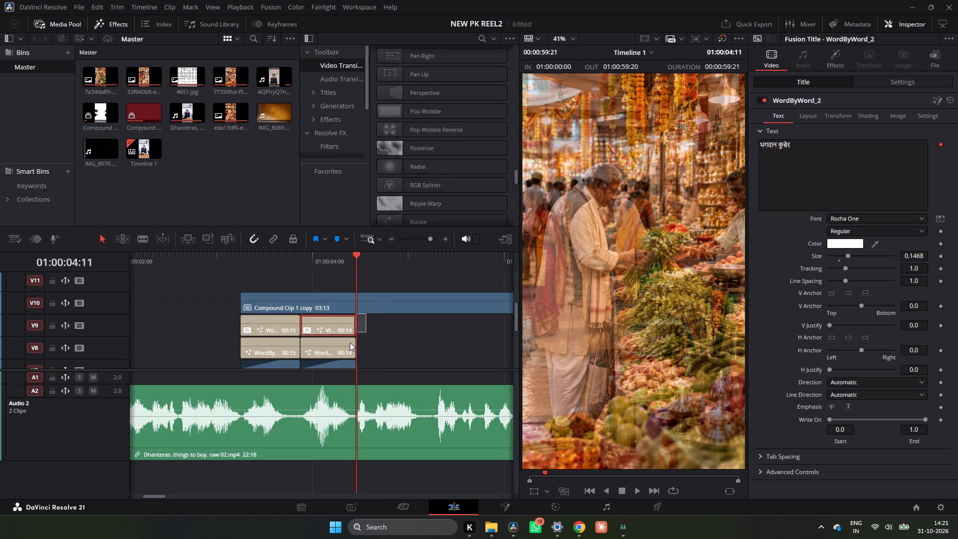
left_click_drag(350, 342, 338, 360)
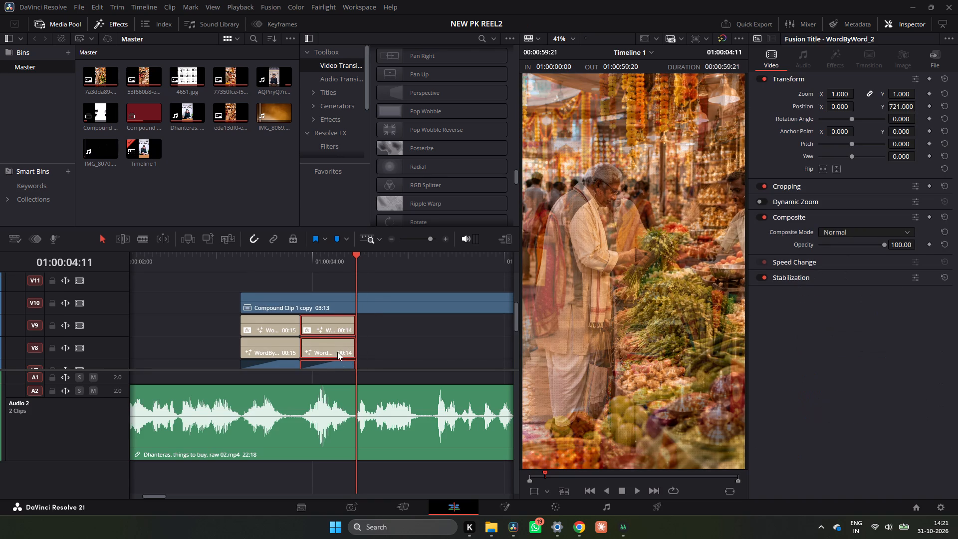
left_click_drag(335, 346, 391, 350, "alt")
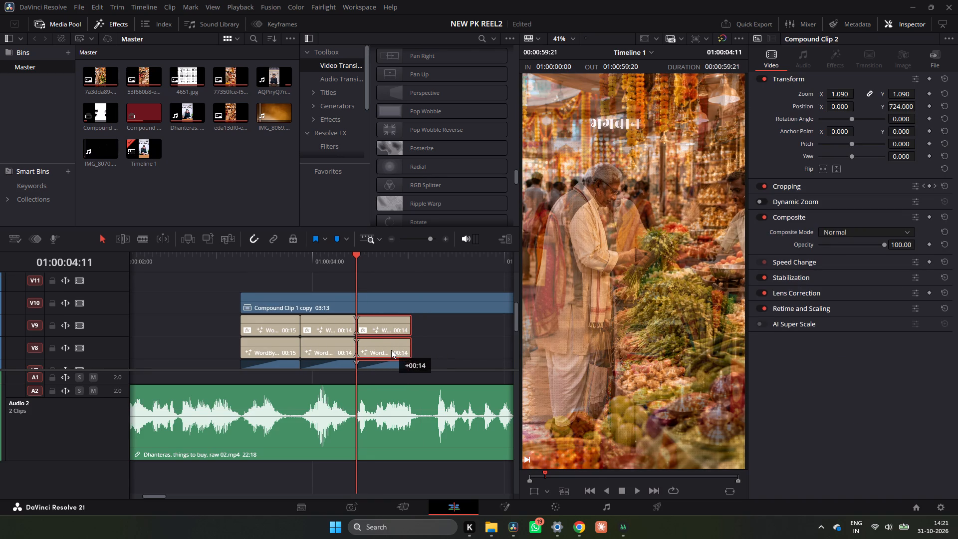
scroll(410, 342, "down", 2, "ctrl")
scroll(337, 346, "down", 2)
scroll(335, 346, "up", 1)
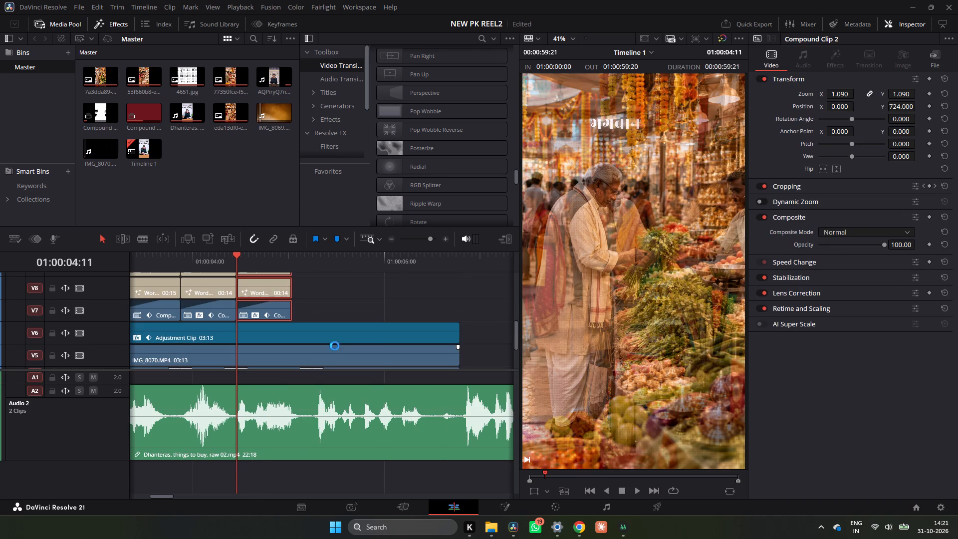
Extend the third title group on V7–V9 by 00:05 to a duration of 00:19.
left_click_drag(293, 290, 310, 290)
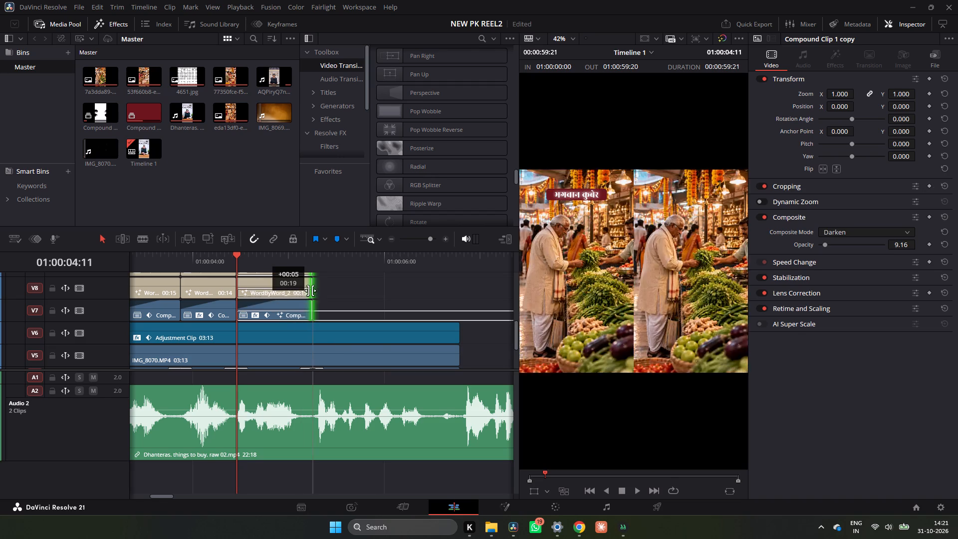
left_click_drag(310, 290, 311, 290)
scroll(321, 294, "up", 1)
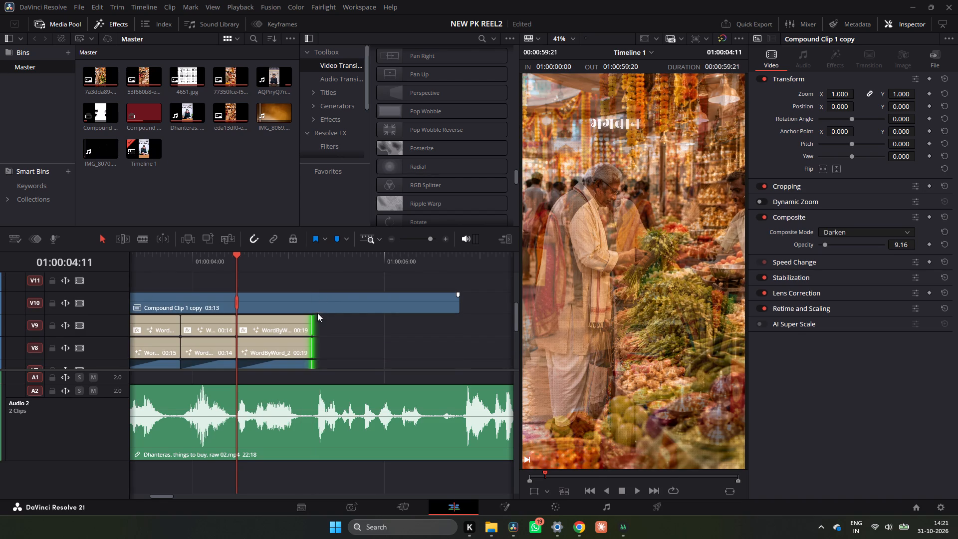
Duplicate the third title group on V7–V9 and place the copies directly after it.
left_click_drag(318, 314, 305, 349)
left_click_drag(342, 323, 297, 362)
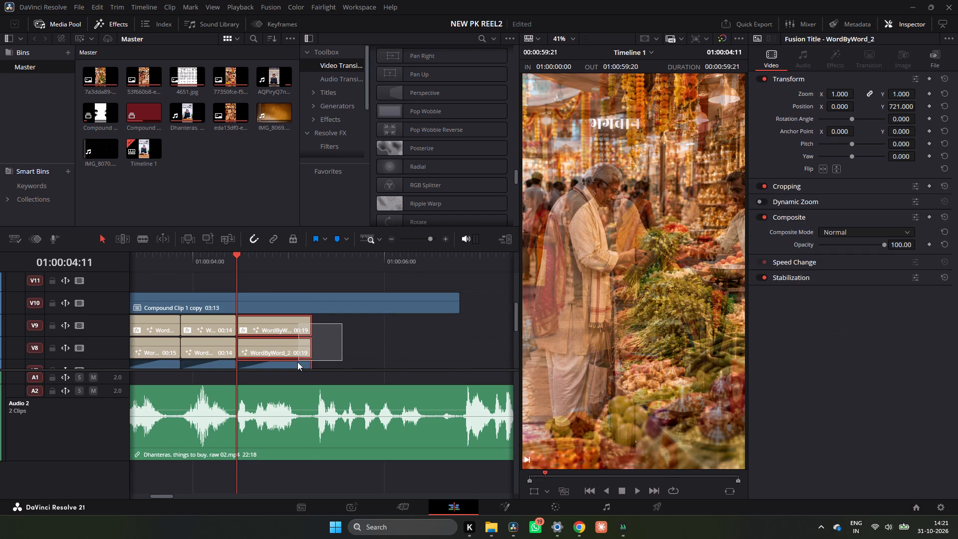
left_click_drag(297, 362, 297, 362)
left_click_drag(297, 354, 388, 342, "alt")
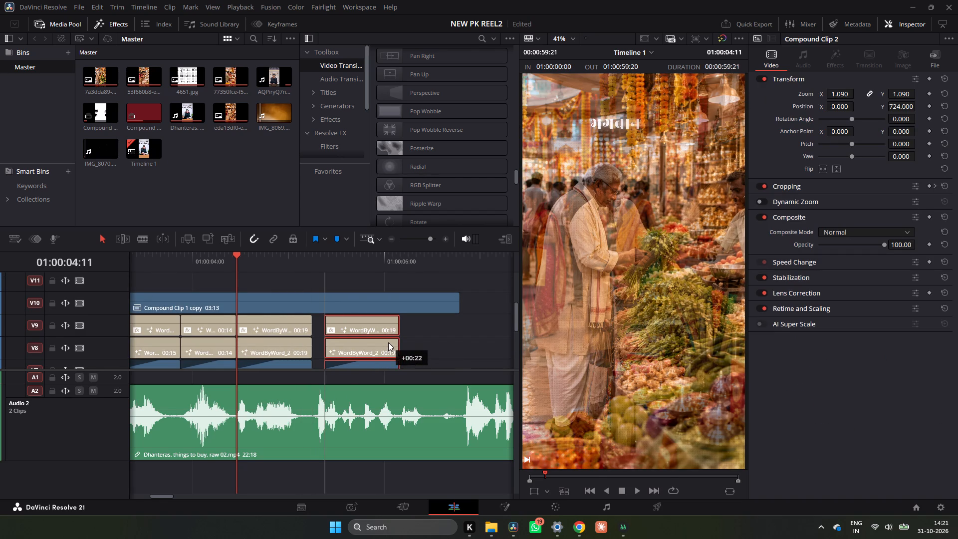
left_click_drag(388, 342, 379, 346, "alt")
Extend the fourth title group on V7–V9 to a duration of 01:13, ending level with the overlay clip on V10.
scroll(392, 346, "down", 2)
scroll(392, 346, "up", 1)
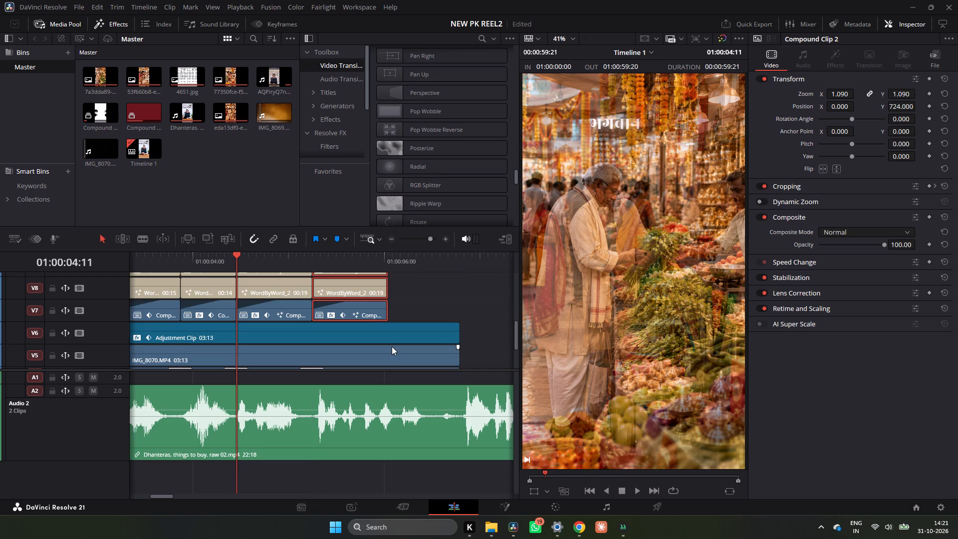
scroll(390, 313, "up", 1)
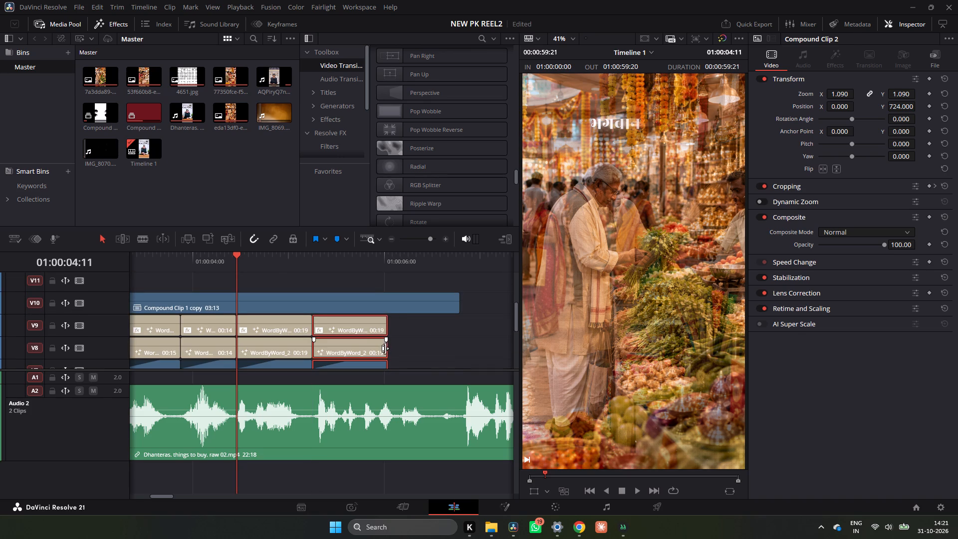
left_click_drag(387, 348, 458, 347)
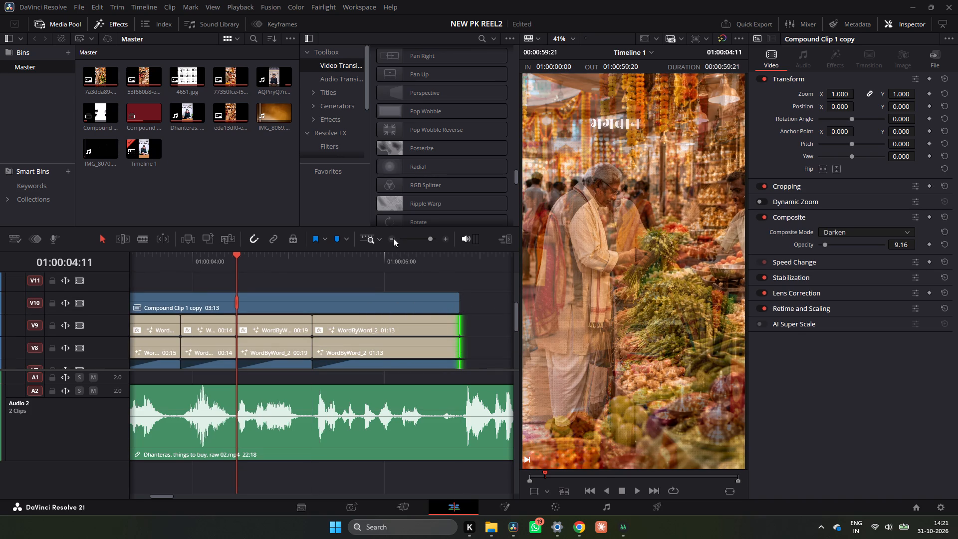
Play back the captioned montage several times from its start to examine the title and background timing against the voice-over.
double_click(393, 238)
scroll(335, 303, "down", 2)
scroll(334, 304, "up", 3)
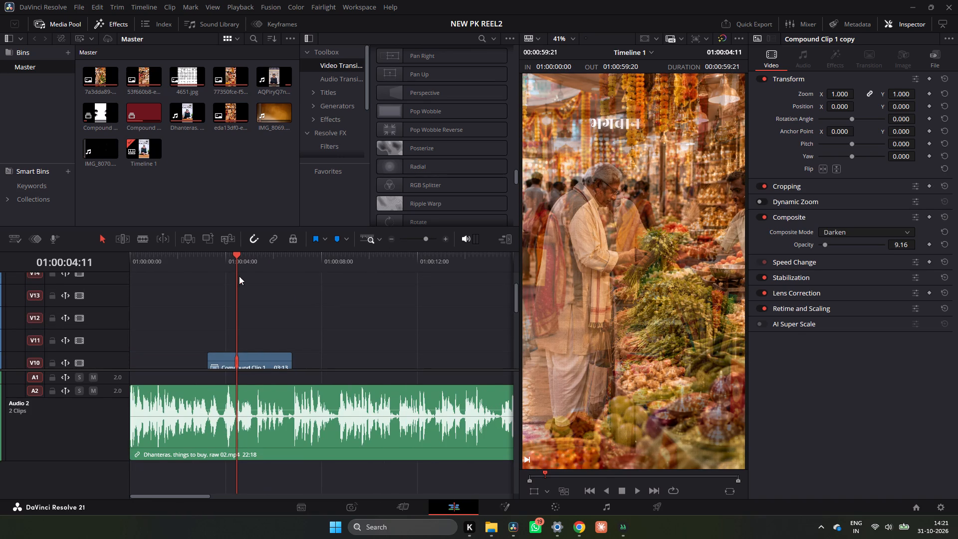
left_click(214, 261)
left_click(209, 261)
key("space")
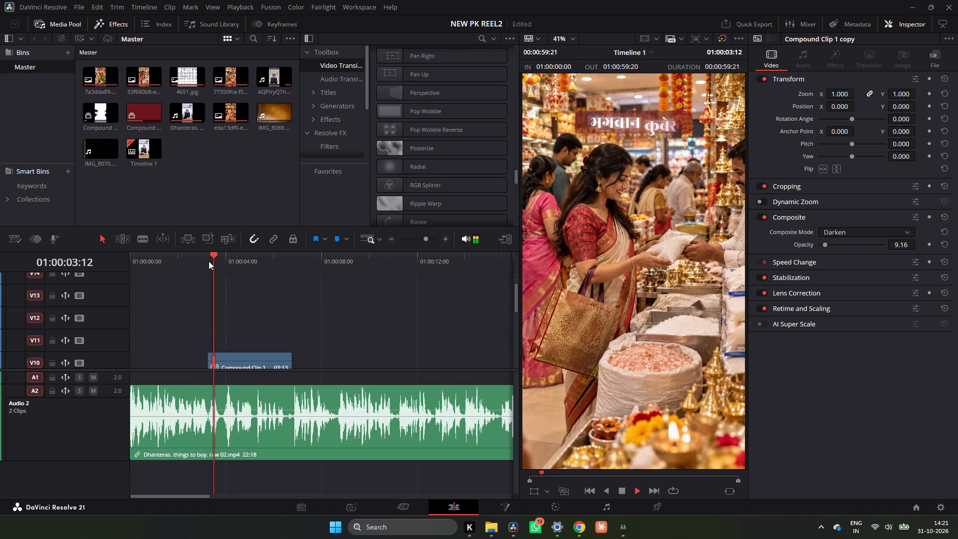
key("space")
key("space")
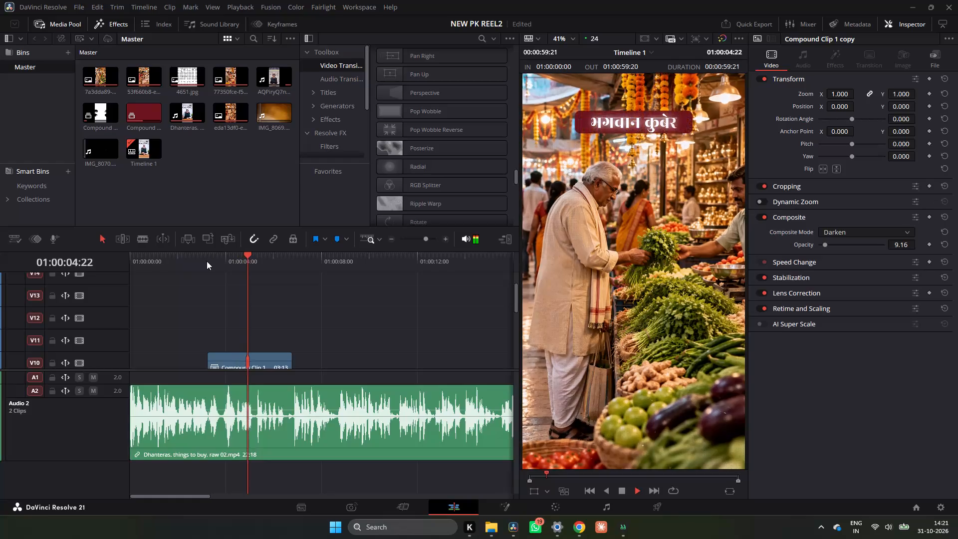
key("space")
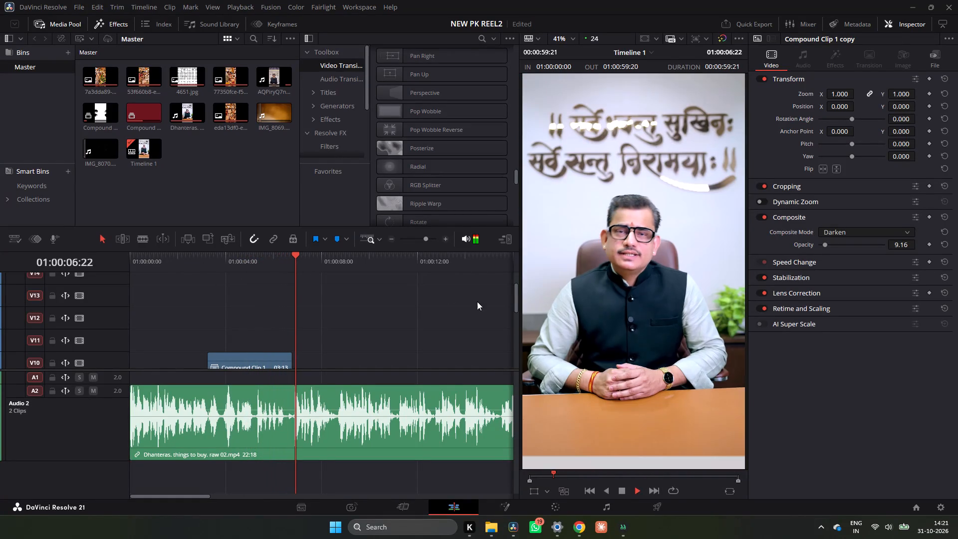
scroll(351, 334, "down", 2)
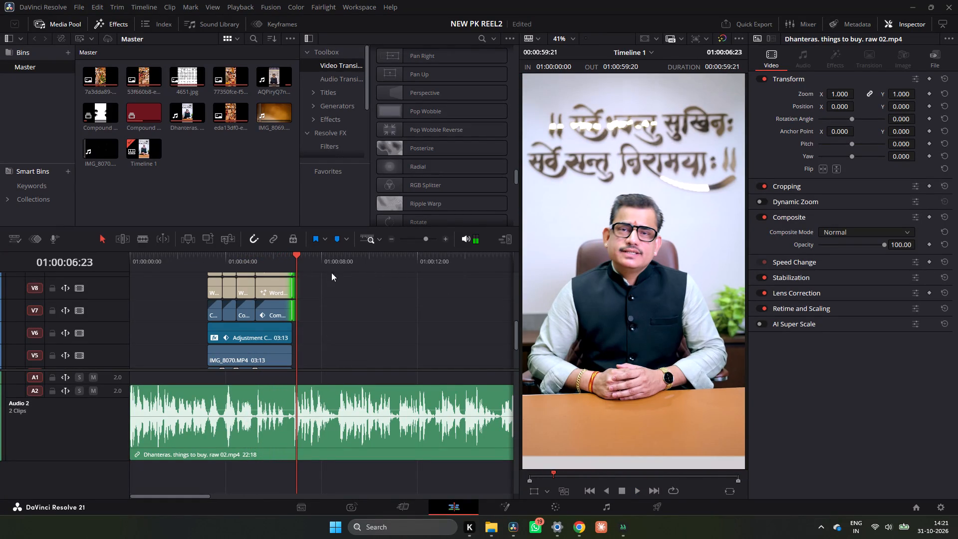
left_click(211, 265)
key("space")
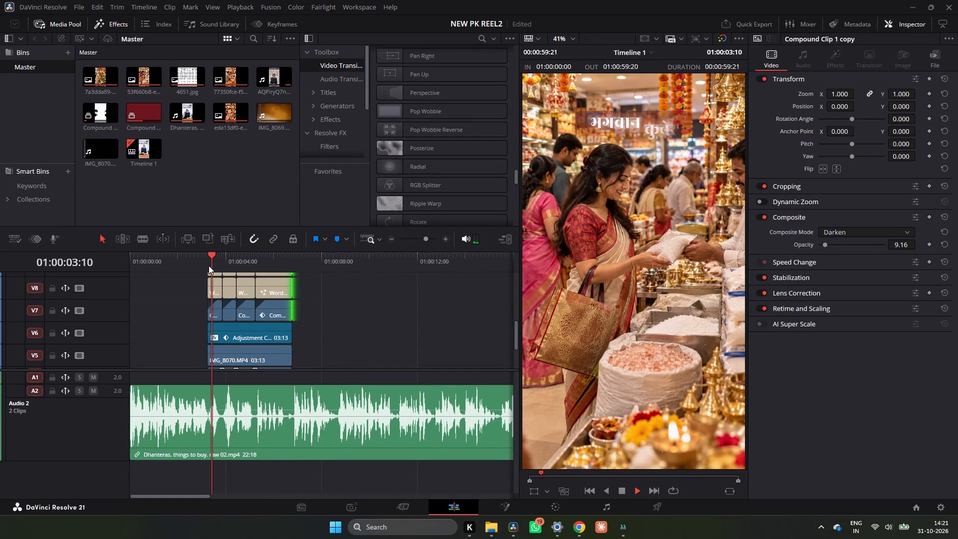
key("space")
key("space")
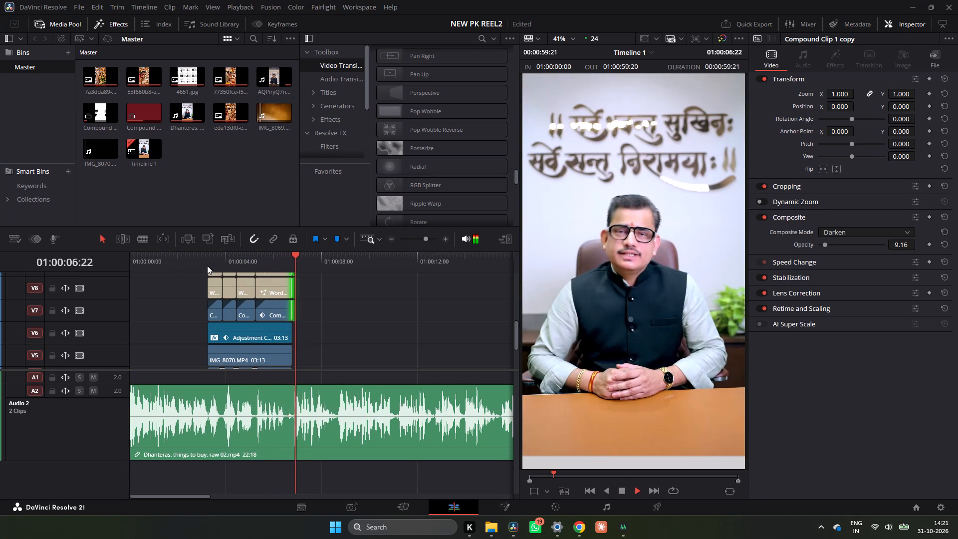
key("space")
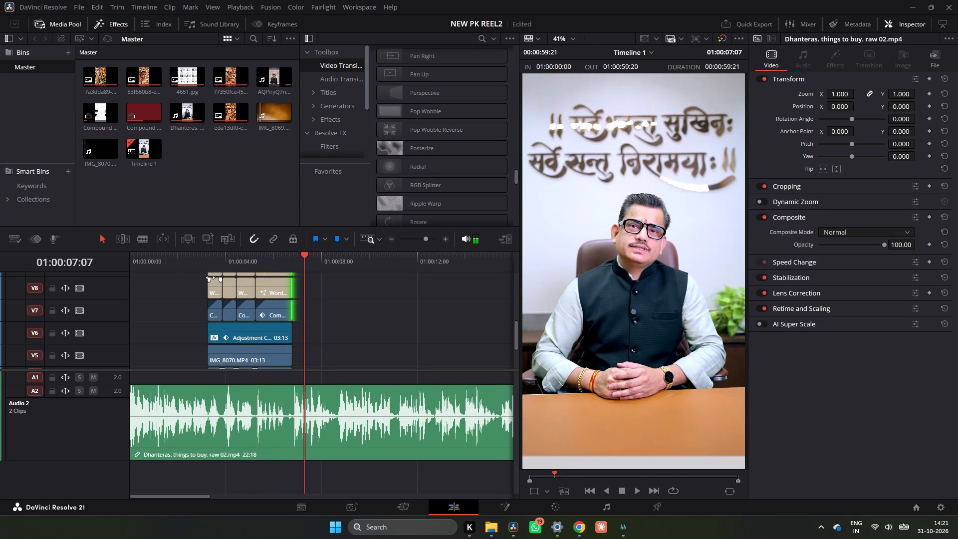
left_click(207, 263)
key("space")
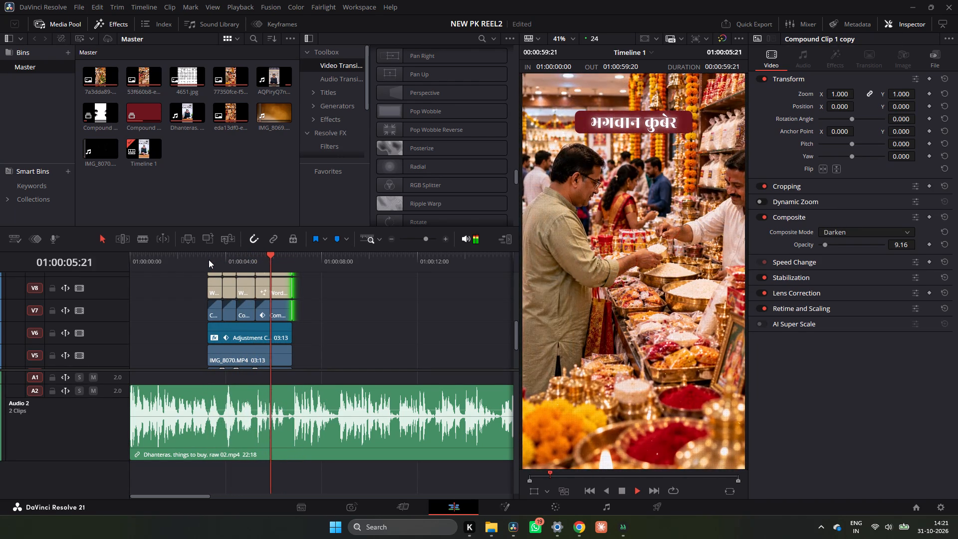
key("space")
left_click(209, 260)
key("space")
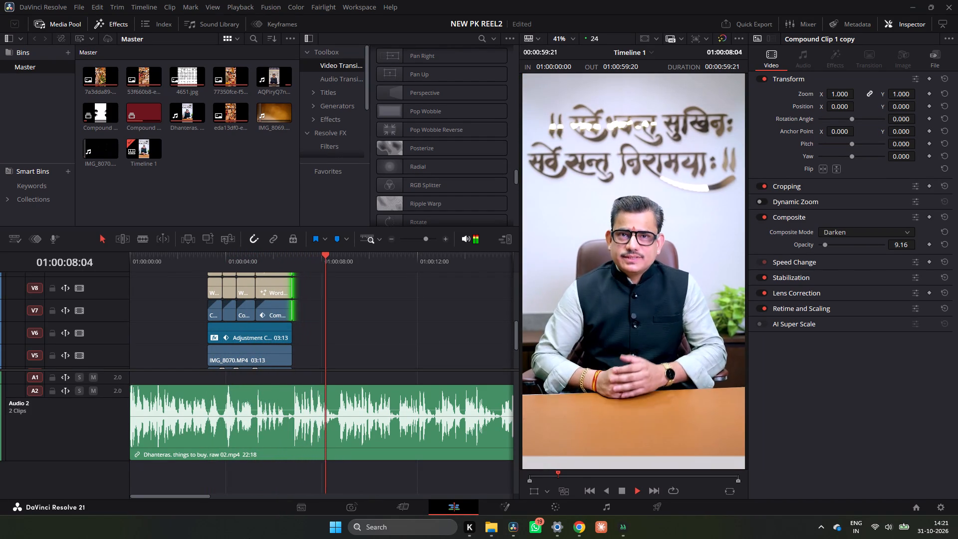
key("space")
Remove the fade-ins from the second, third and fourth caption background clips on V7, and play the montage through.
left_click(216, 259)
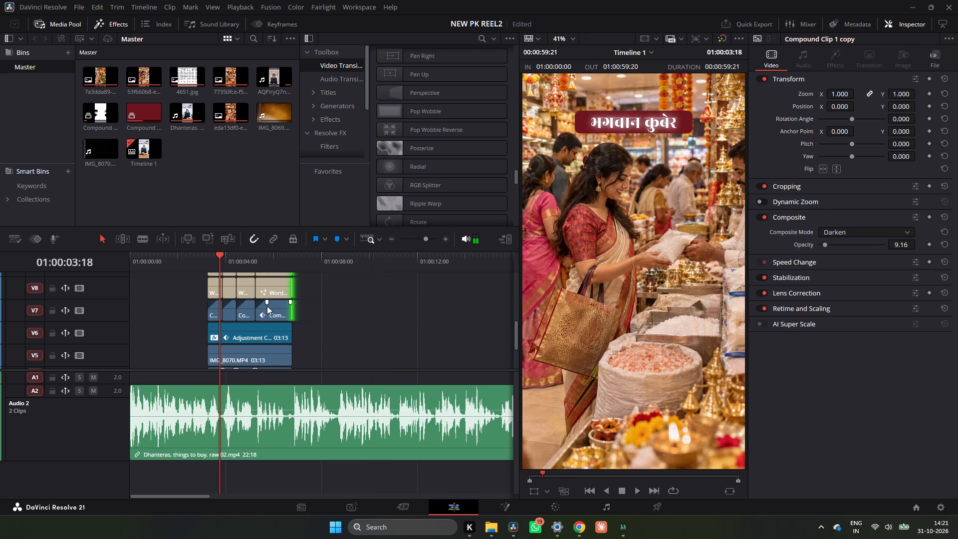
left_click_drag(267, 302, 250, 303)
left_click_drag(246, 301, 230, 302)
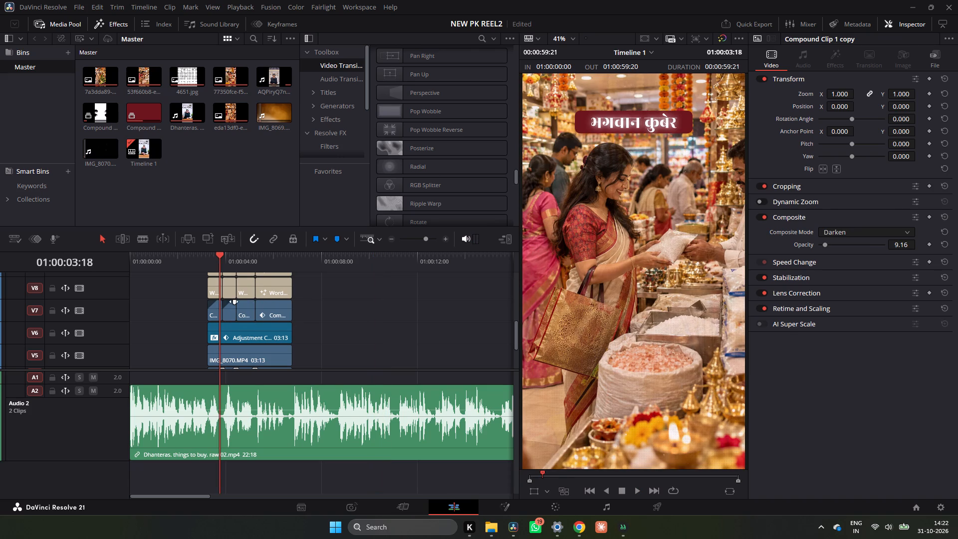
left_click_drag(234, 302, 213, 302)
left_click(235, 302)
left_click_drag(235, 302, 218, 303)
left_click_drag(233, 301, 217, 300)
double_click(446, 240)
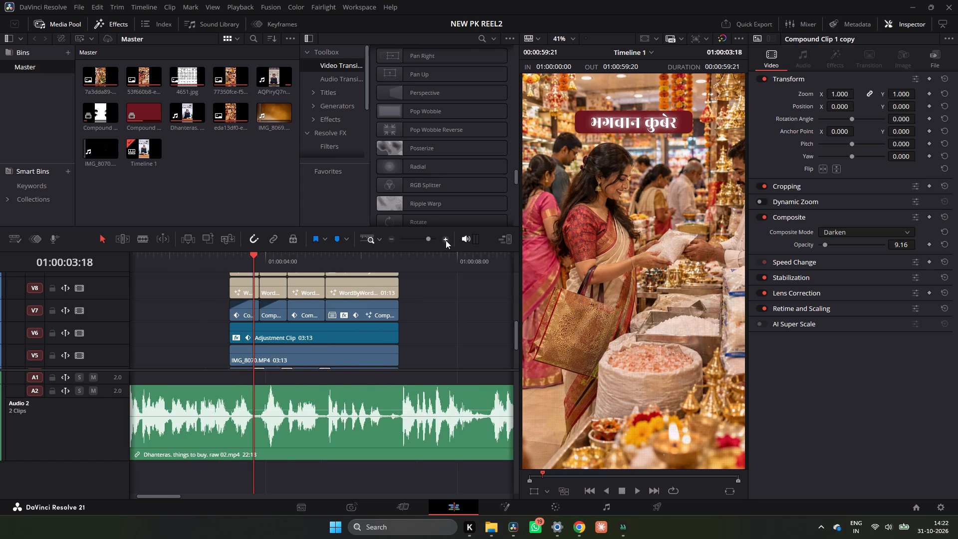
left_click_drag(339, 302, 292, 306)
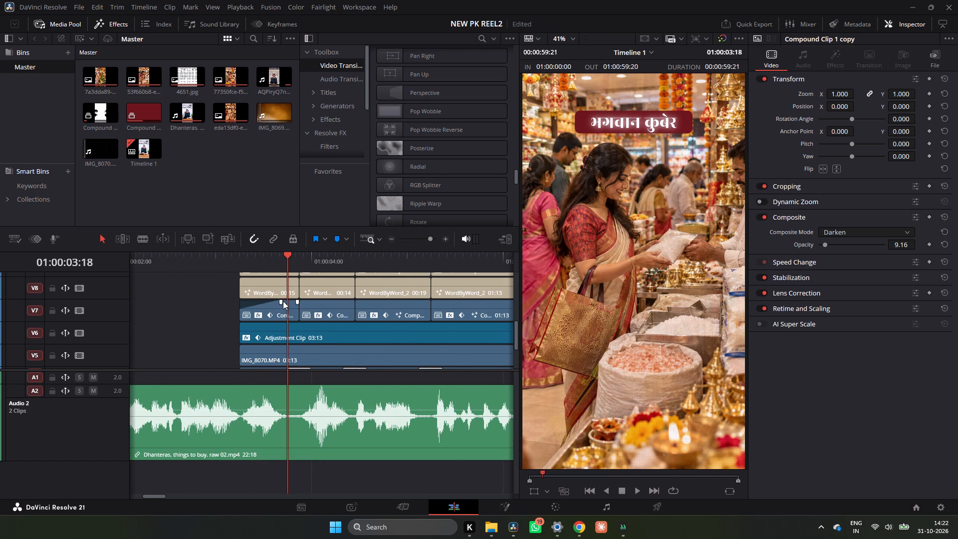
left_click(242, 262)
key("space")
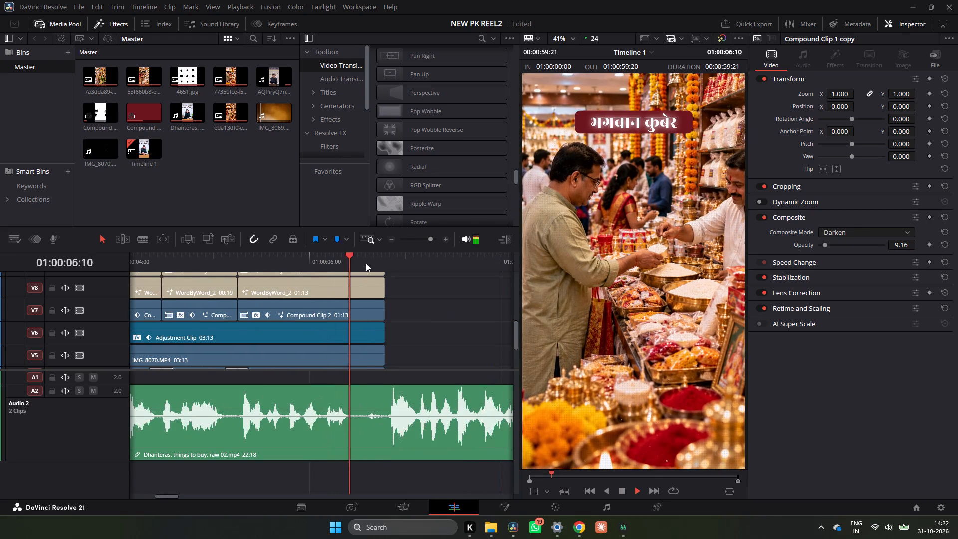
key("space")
Delete the last three caption background clips on V7 and extend the first one to 03:13 under all the titles.
double_click(391, 239)
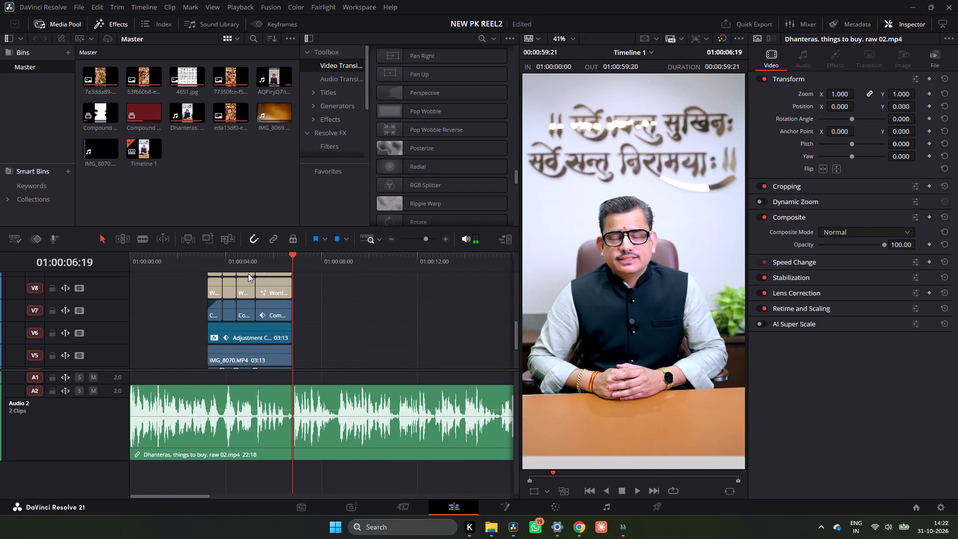
left_click(208, 260)
left_click_drag(306, 309, 231, 318)
key("BackSpace")
left_click_drag(223, 315, 243, 312)
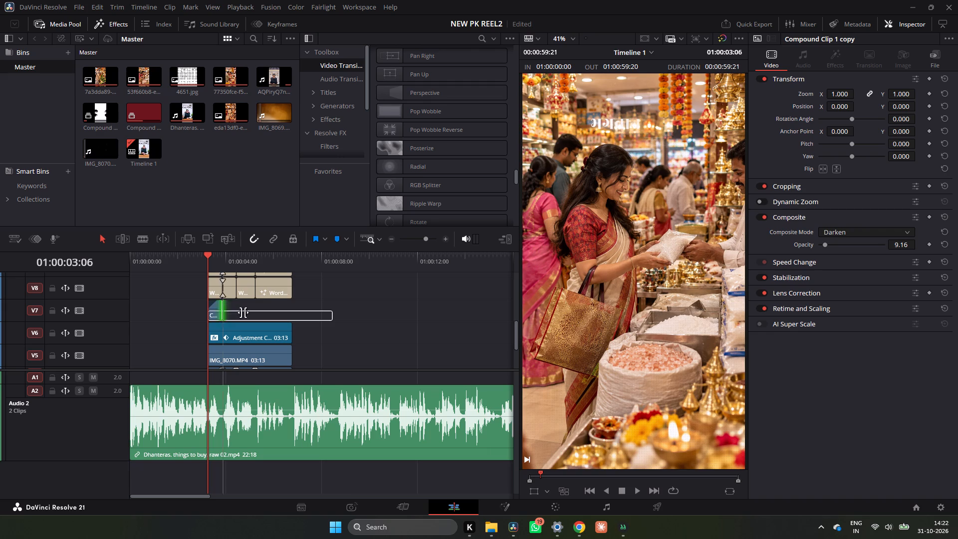
left_click_drag(243, 312, 293, 320)
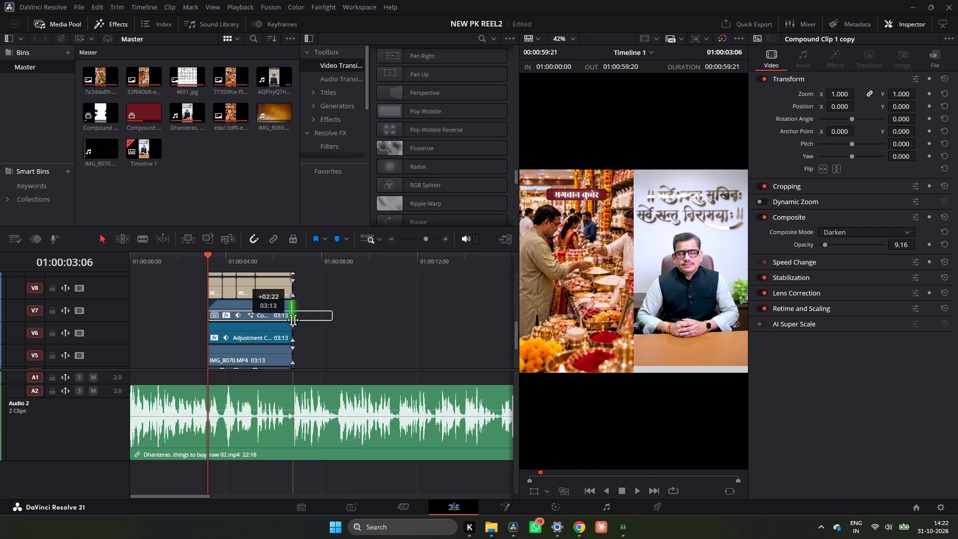
left_click_drag(293, 320, 292, 320)
Play back the montage with the single continuous caption background and the speaking section that follows, stopping at 01:00:08:18.
key("space")
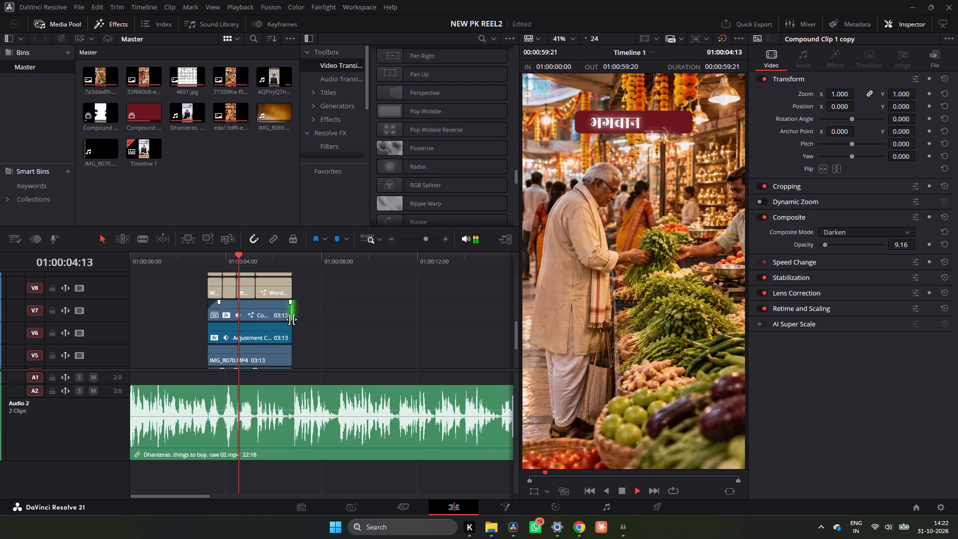
key("space")
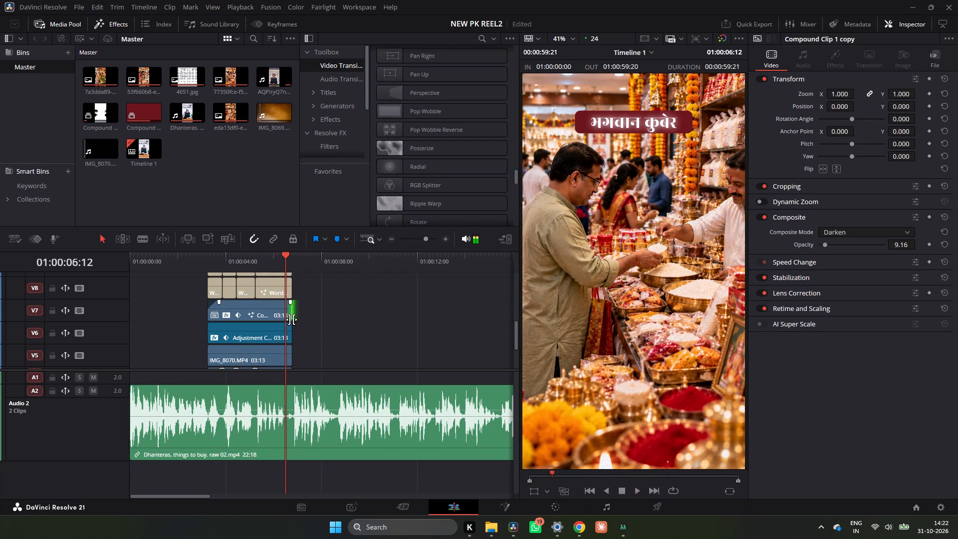
left_click(209, 255)
key("space")
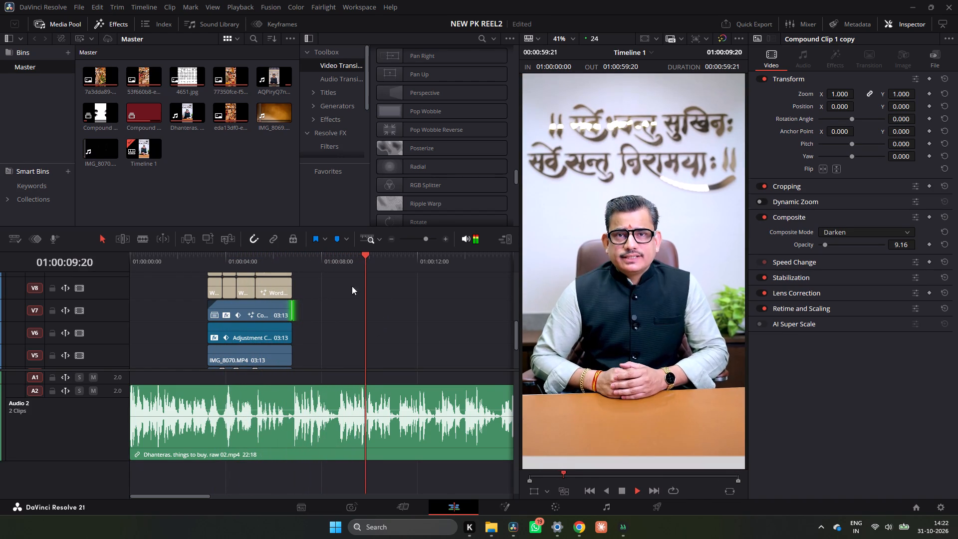
key("space")
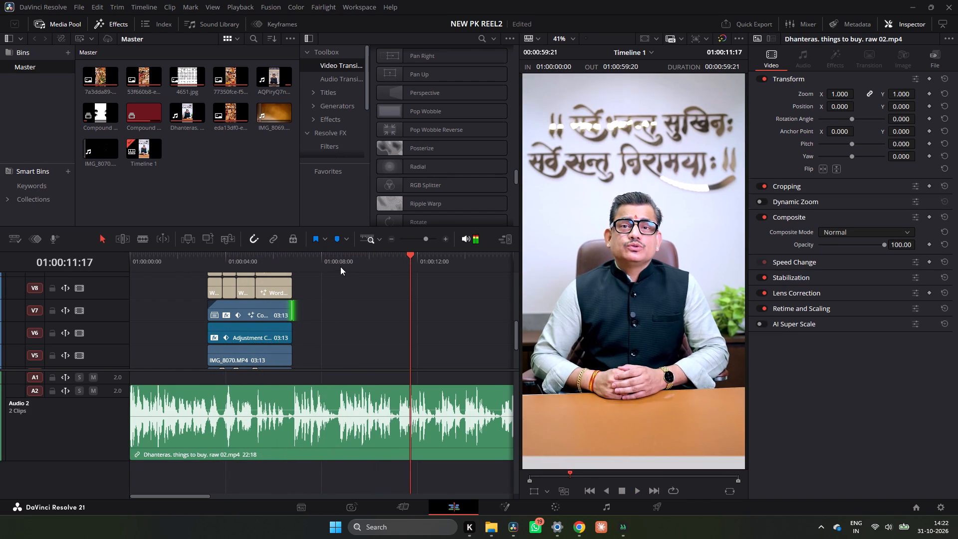
left_click(339, 265)
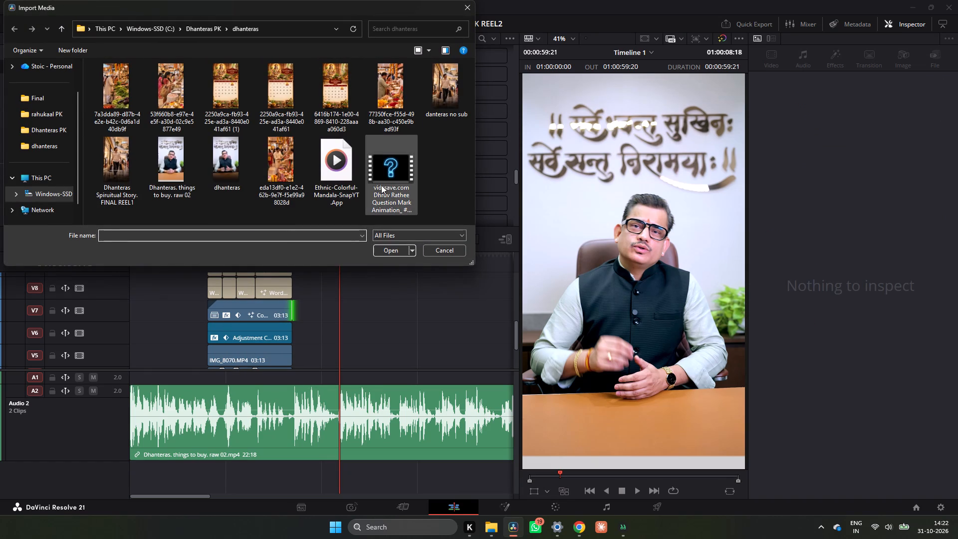
left_click(381, 185)
left_click(394, 247)
Place the question mark animation clip on V5 at about 01:00:08:09 and delete its audio from A3.
left_click_drag(187, 147, 191, 168)
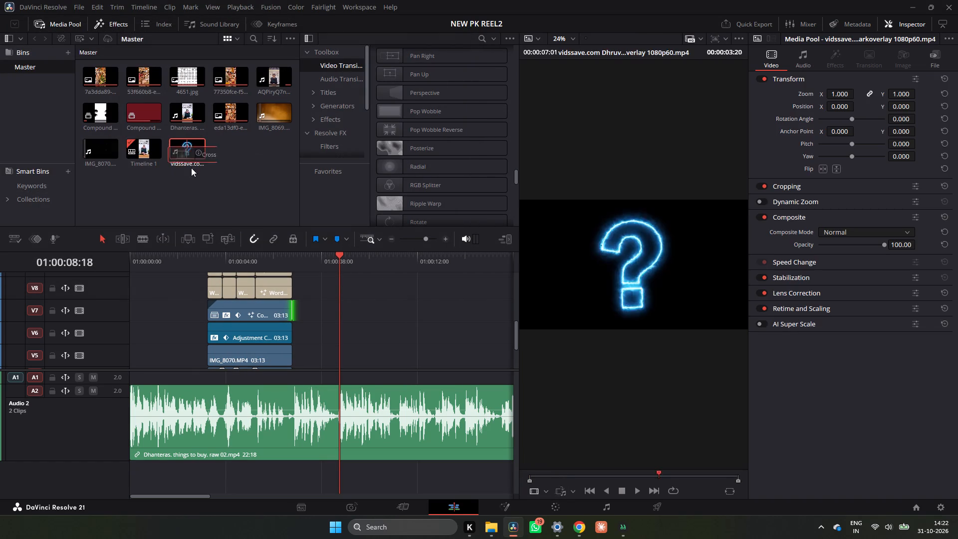
left_click_drag(191, 168, 330, 358)
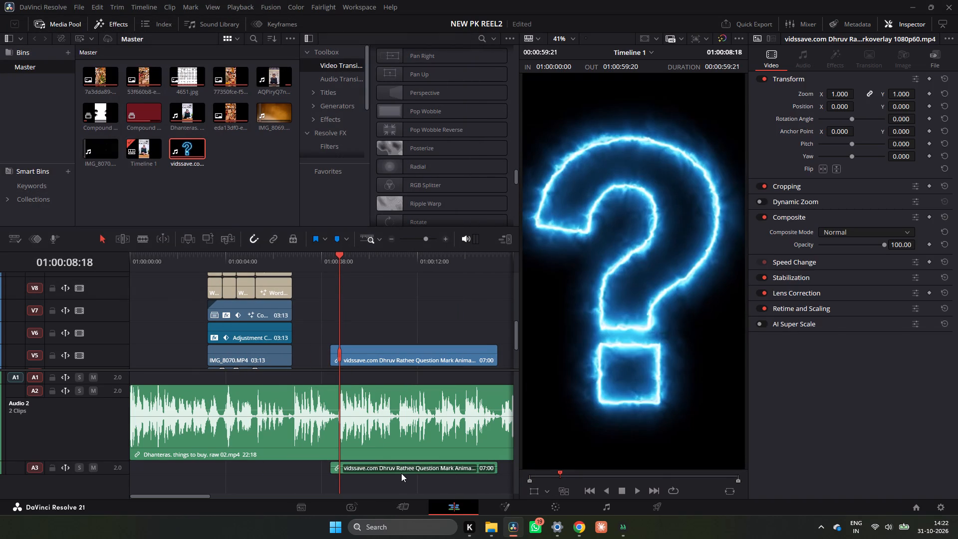
left_click(401, 473)
key("BackSpace")
Set the composite mode of the question mark clip on V5 to Screen.
left_click(385, 350)
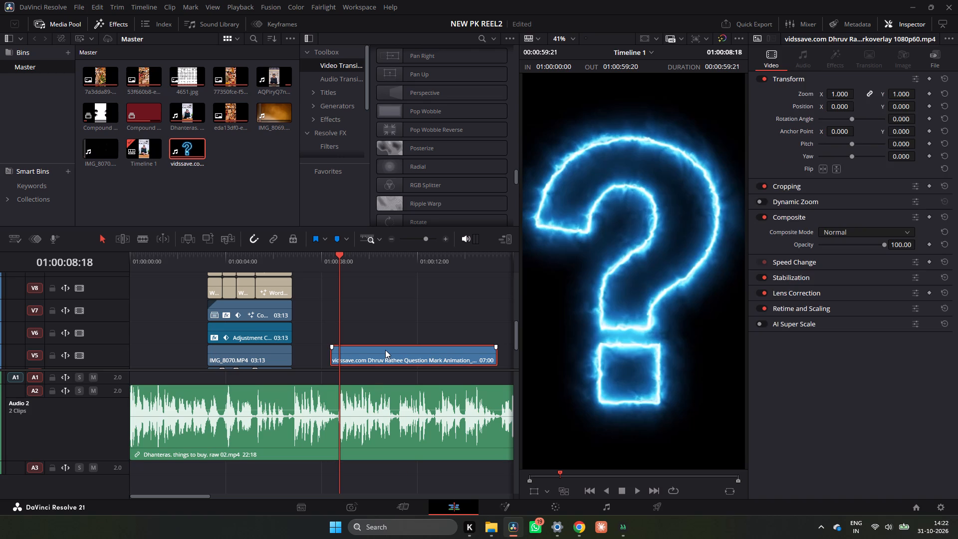
left_click(860, 227)
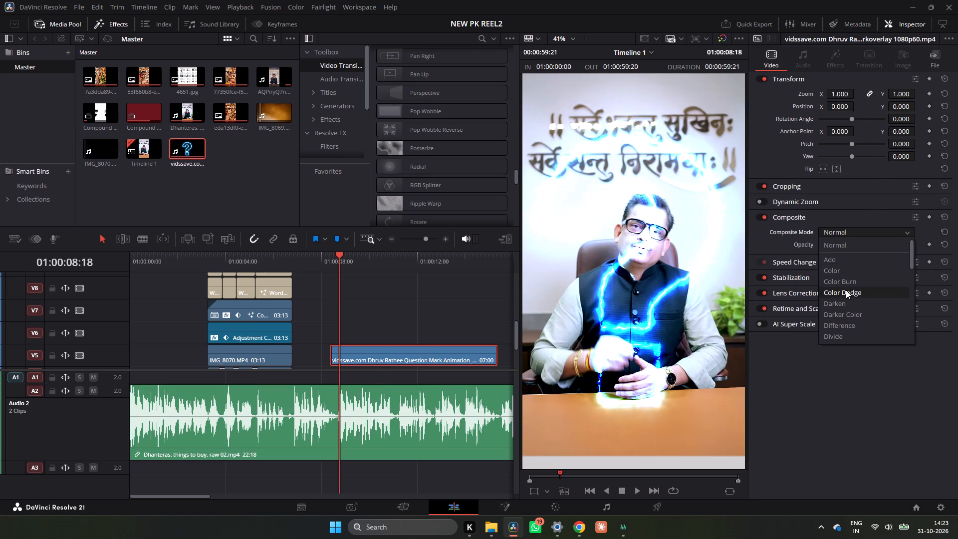
scroll(846, 290, "down", 8)
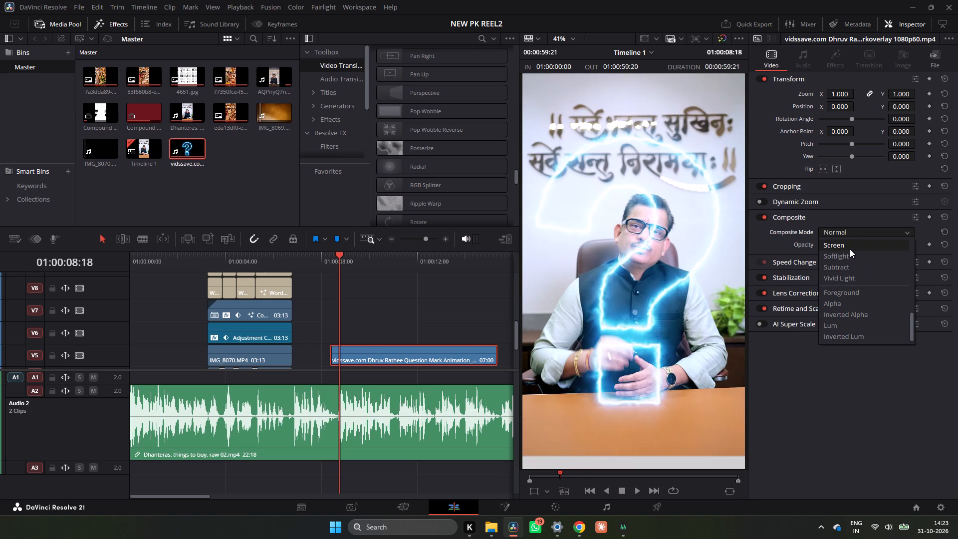
left_click(850, 249)
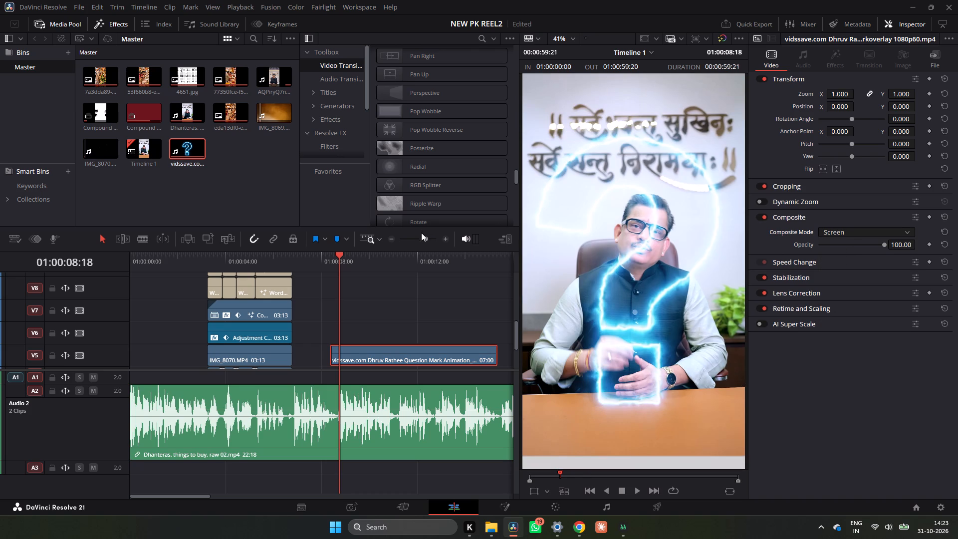
Scale the question mark clip down to a zoom of 0.260.
double_click(443, 240)
double_click(392, 239)
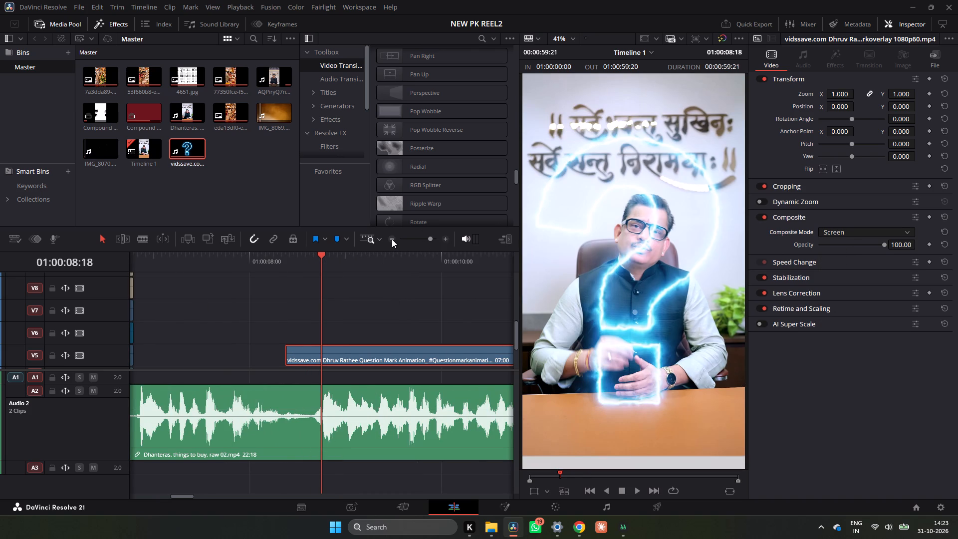
left_click_drag(846, 90, 810, 123)
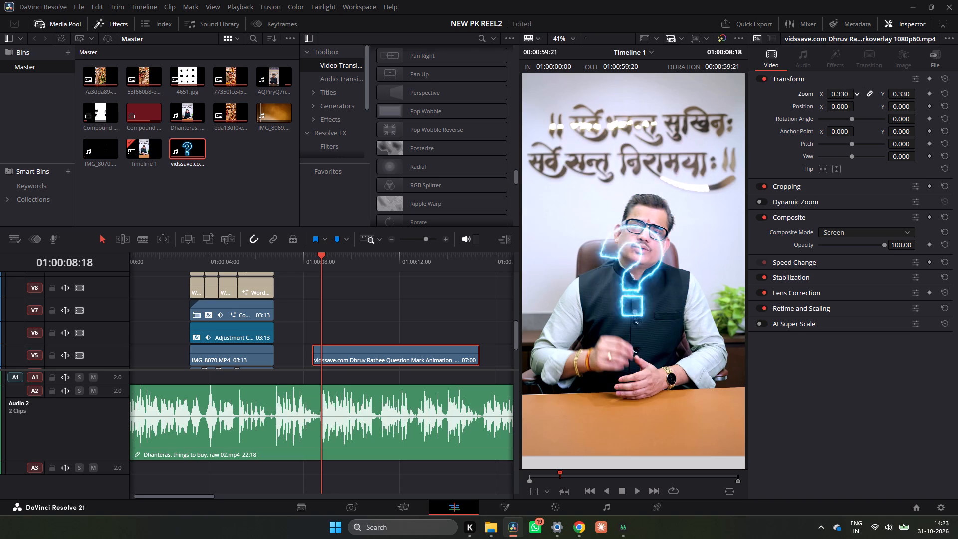
left_click_drag(810, 123, 809, 127)
Play back the speaking section with the question mark overlay, replaying it from the end of the montage.
key("space")
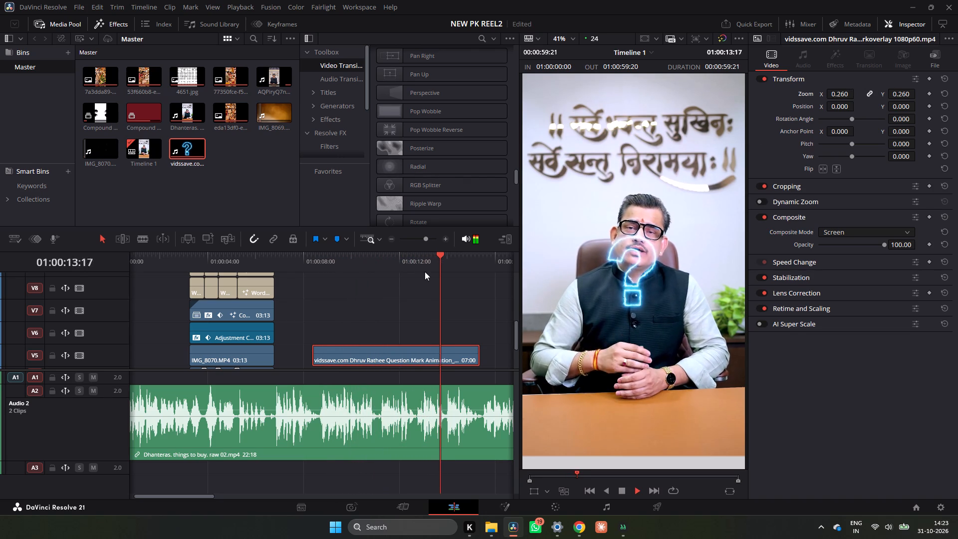
key("space")
left_click(257, 259)
key("space")
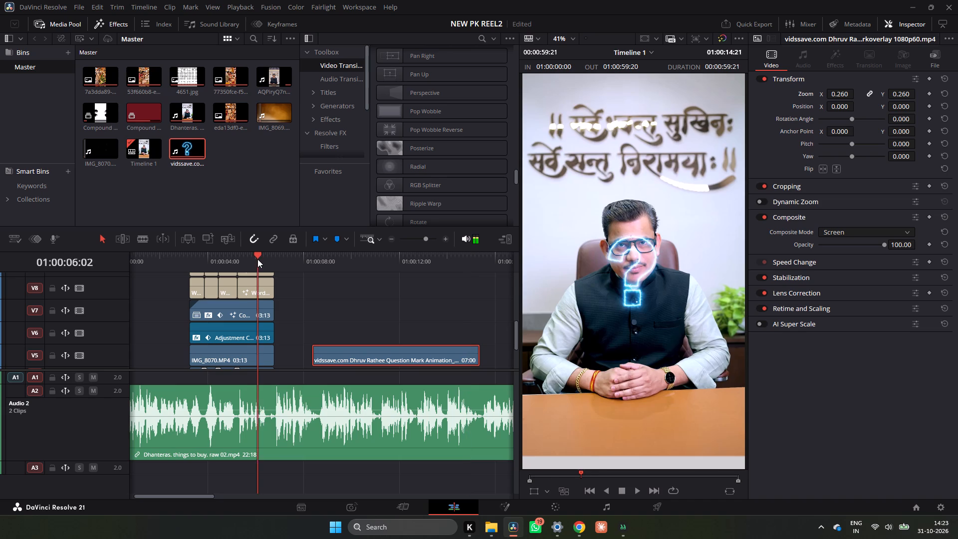
key("space")
key("space")
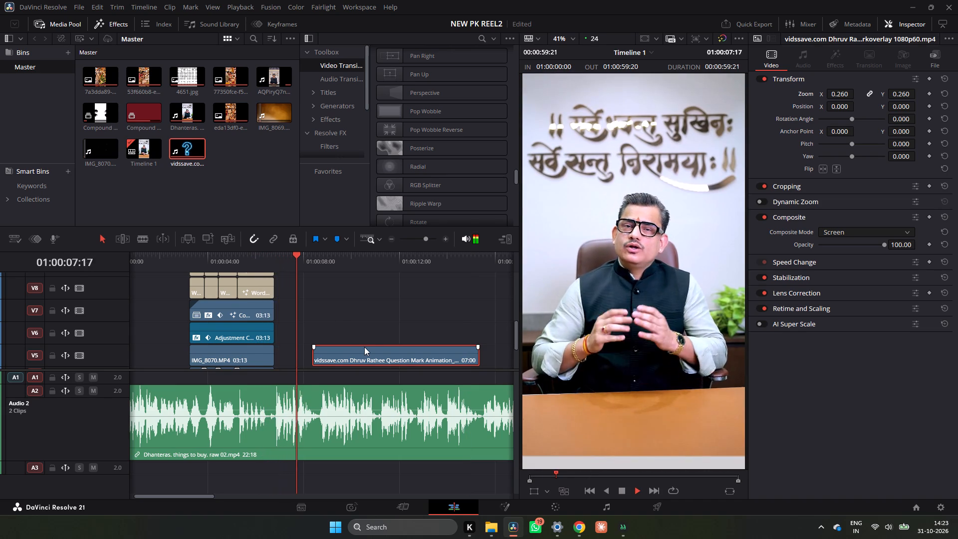
key("space")
left_click_drag(309, 256, 249, 259)
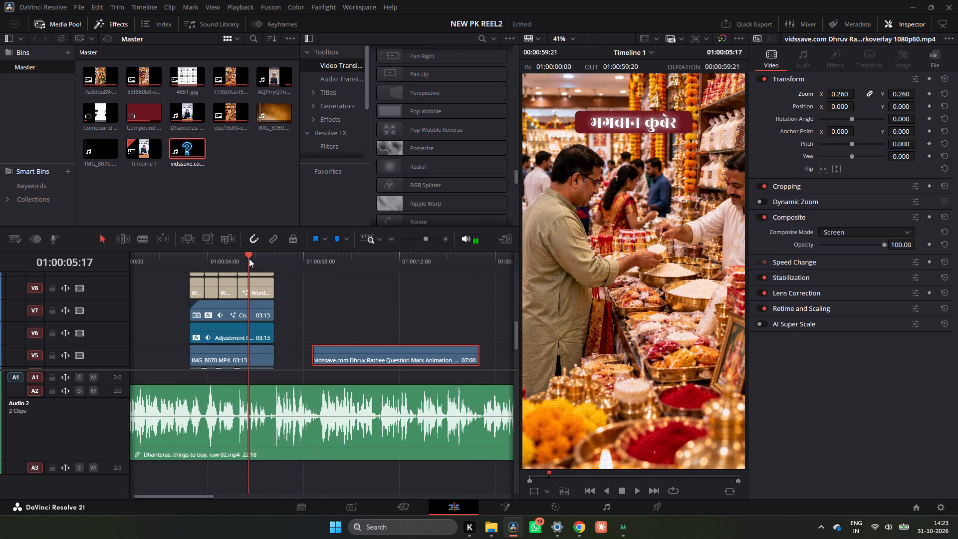
key("space")
left_click(448, 239)
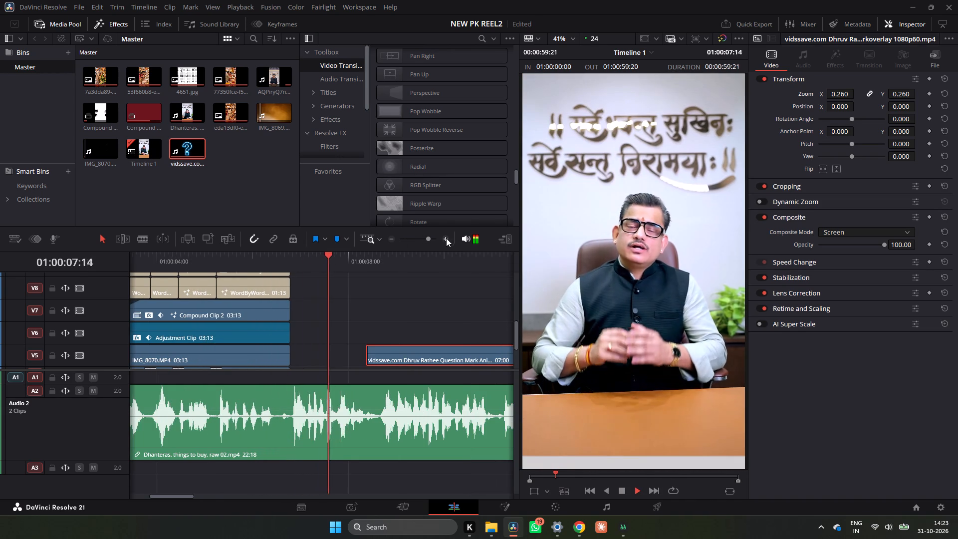
key("space")
Scrub around the start of the question mark clip to find the speech pause, parking the playhead at 01:00:08:15.
left_click_drag(381, 260, 368, 263)
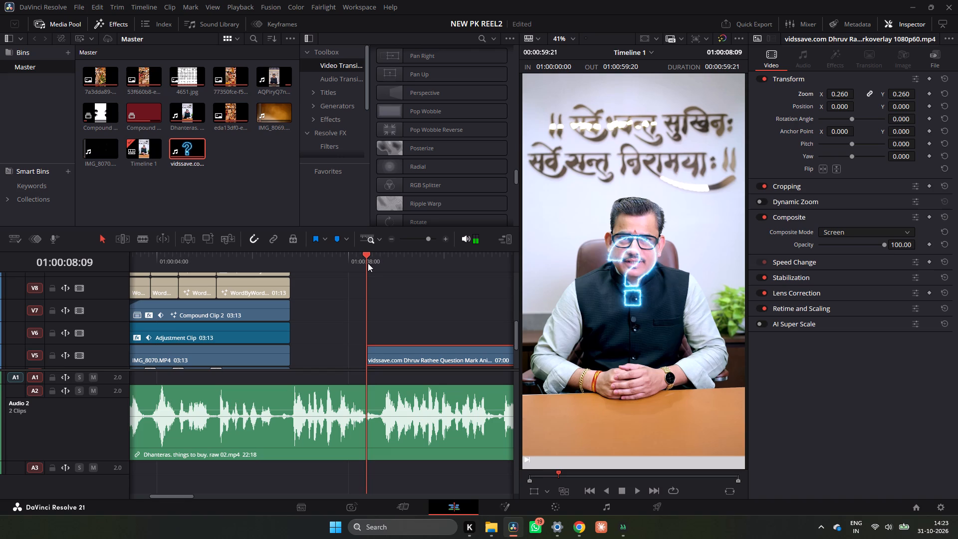
left_click_drag(368, 263, 374, 270)
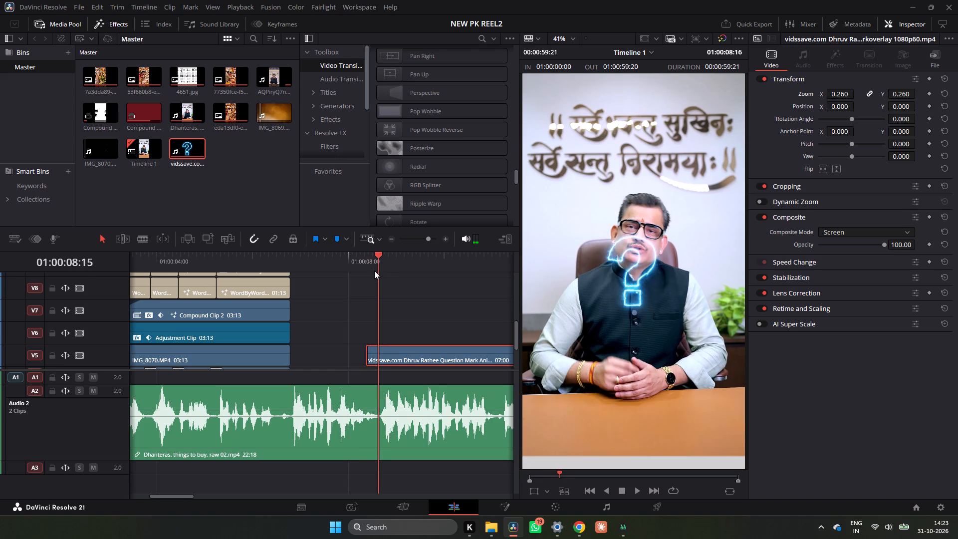
left_click_drag(374, 270, 375, 273)
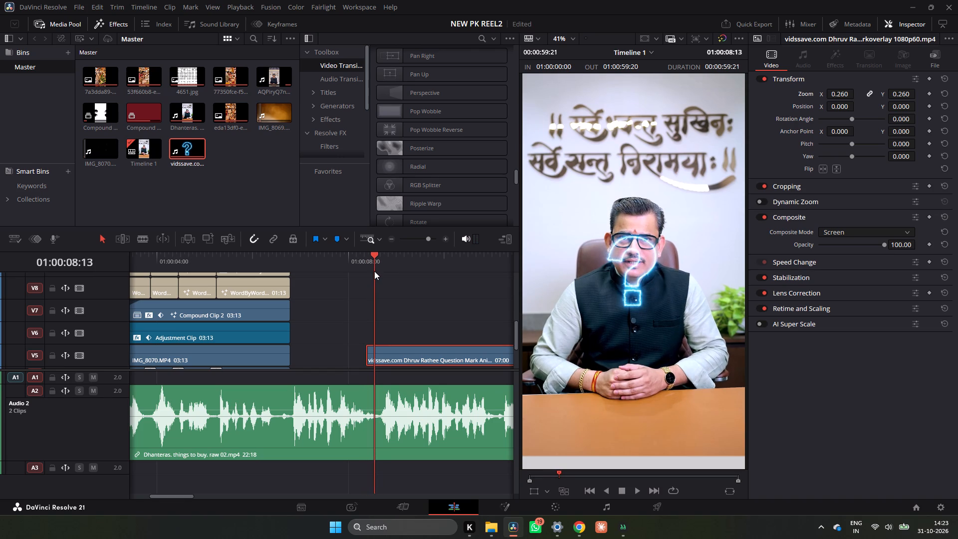
left_click_drag(374, 271, 365, 279)
key("space")
key("space")
left_click_drag(385, 263, 380, 270)
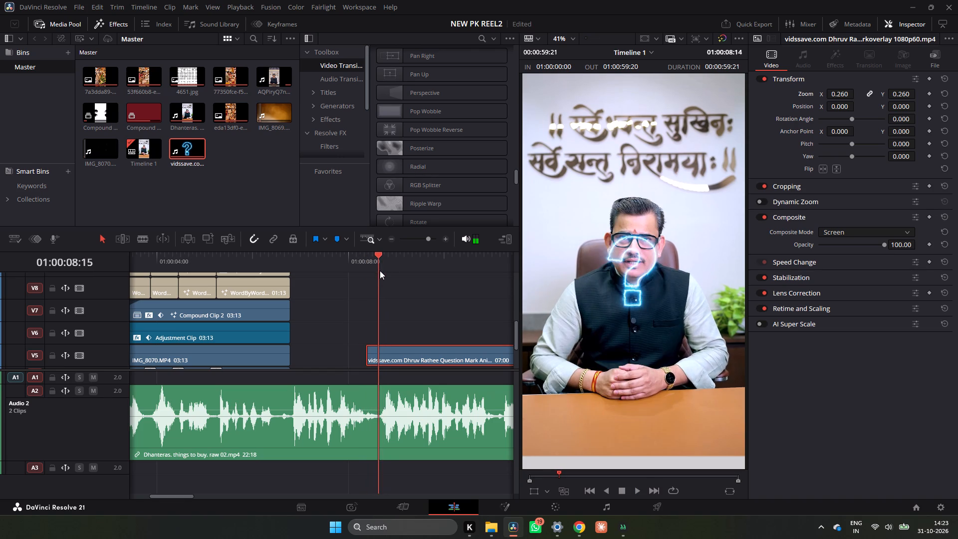
left_click_drag(380, 270, 378, 281)
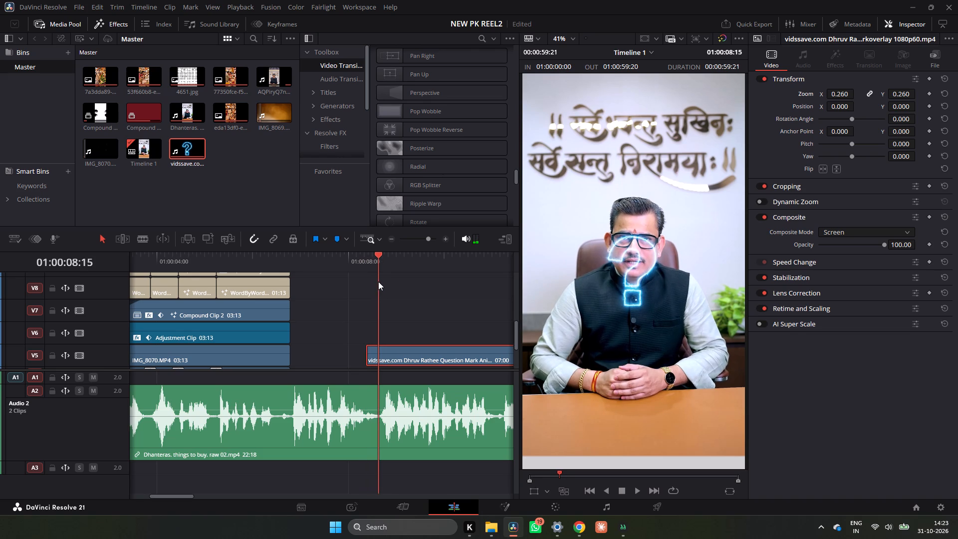
left_click_drag(378, 281, 379, 284)
Extend the compound, adjustment and IMG_8070 clips on V7 to V5 to 05:00, together with the last V4 image.
scroll(334, 293, "up", 1)
scroll(334, 293, "down", 2)
scroll(332, 294, "up", 1)
left_click_drag(326, 302, 301, 345)
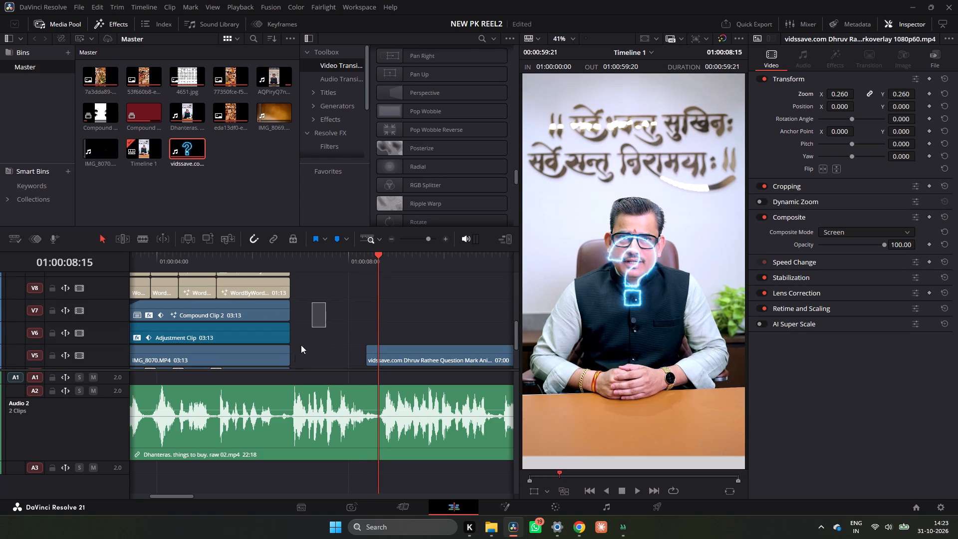
left_click_drag(301, 345, 275, 367)
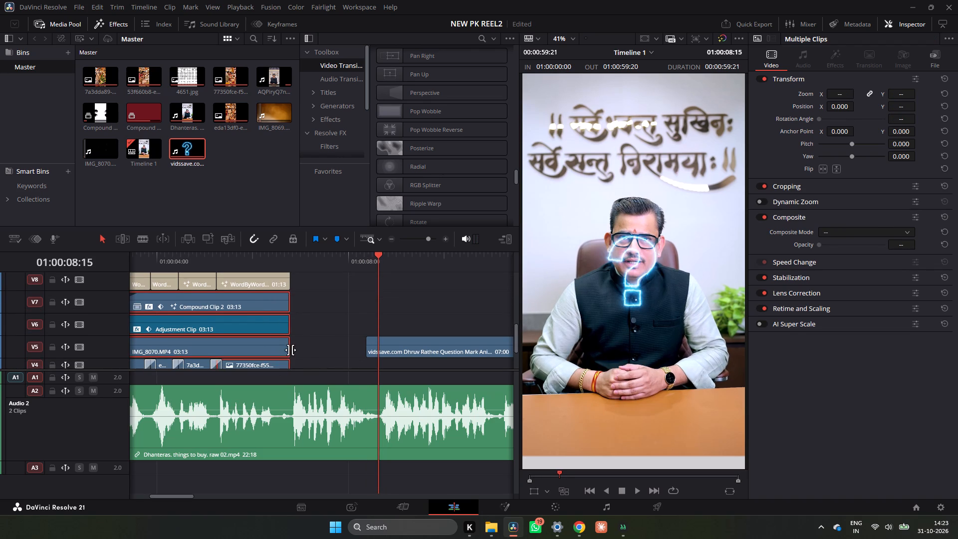
left_click_drag(290, 350, 360, 354)
Move the question mark clip on V5 about 12 frames later, clear of the montage clips.
left_click_drag(415, 352, 440, 346)
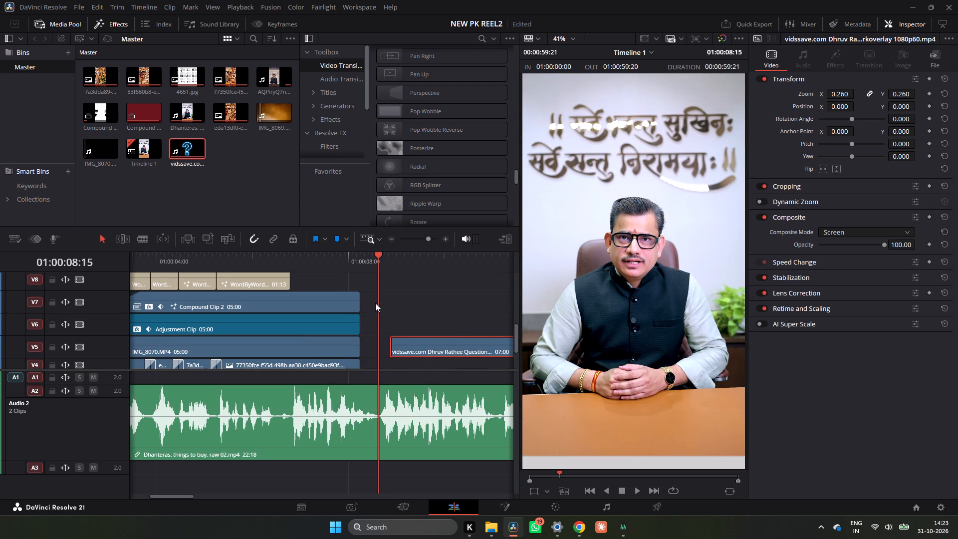
Extend the V5, V6 and V7 montage clips to 05:06 and the last V4 image to 03:06, up to the pause in speech.
left_click_drag(367, 287, 349, 365)
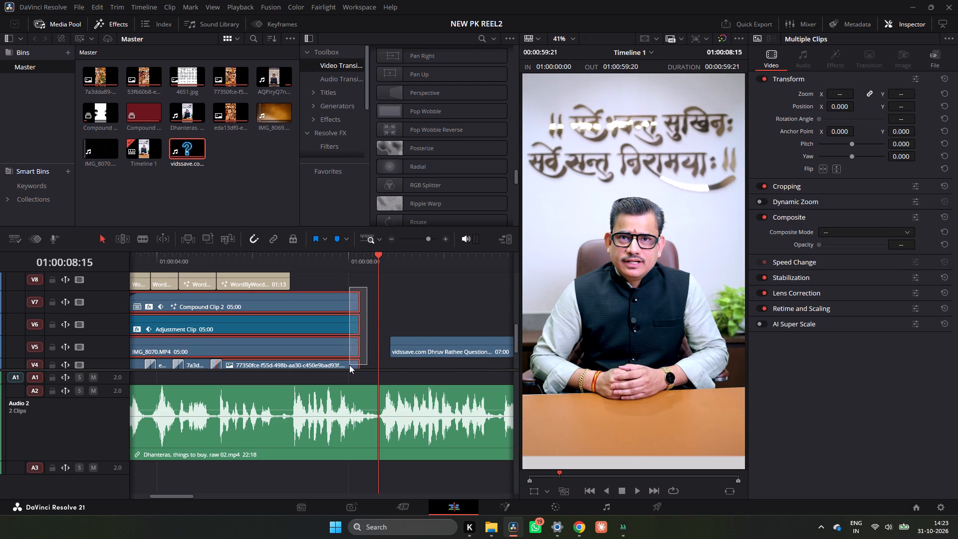
left_click_drag(349, 365, 349, 365)
scroll(355, 354, "down", 1)
scroll(356, 349, "up", 1)
left_click(358, 347)
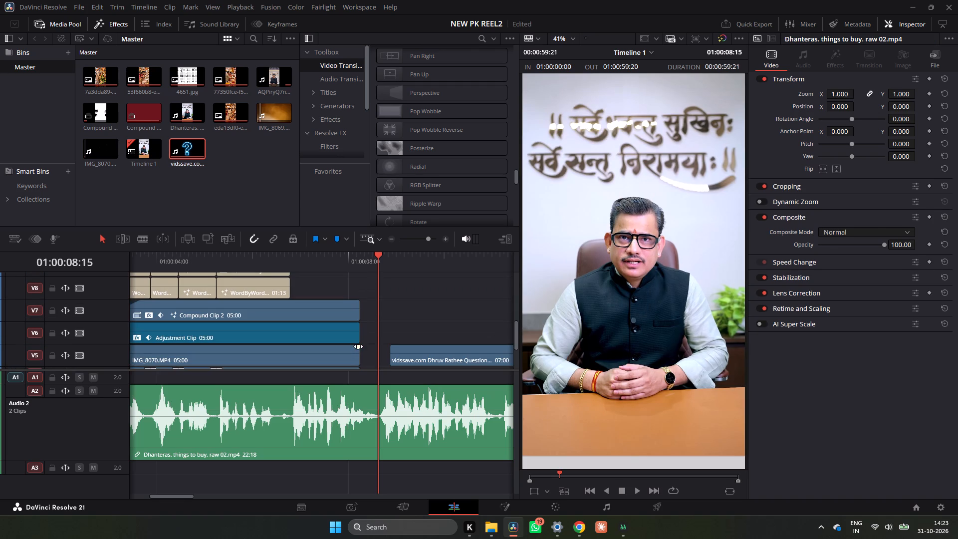
left_click_drag(368, 295, 350, 340)
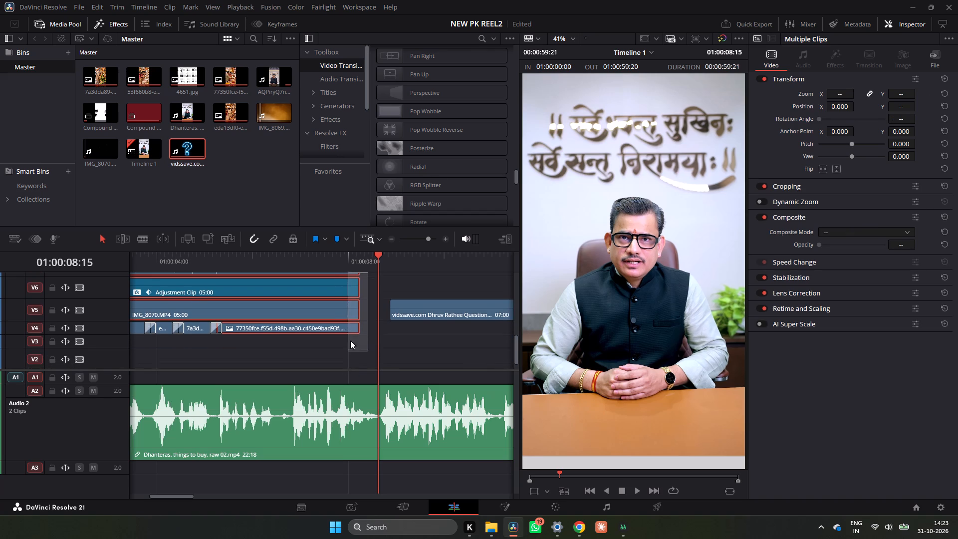
left_click_drag(350, 340, 352, 325)
left_click_drag(361, 292, 374, 290)
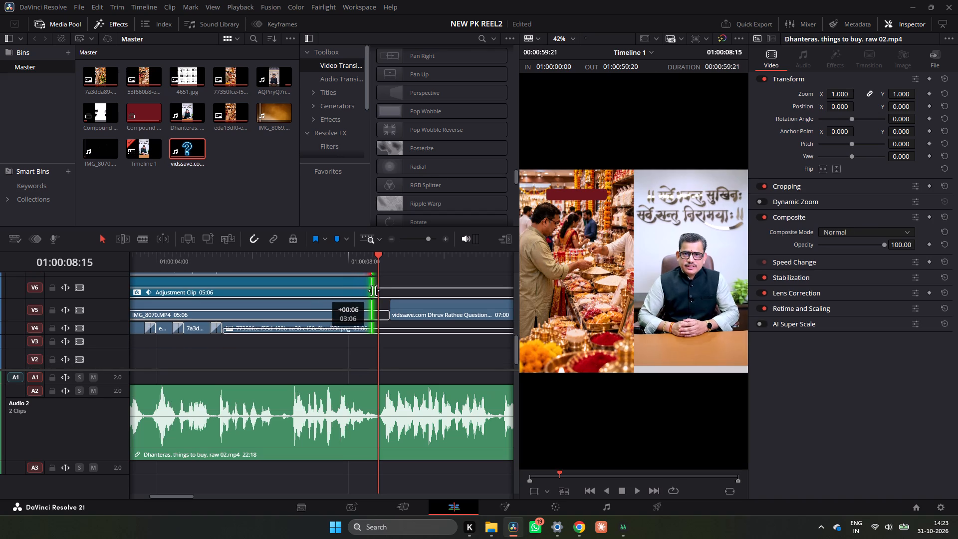
left_click_drag(374, 290, 380, 291)
scroll(380, 291, "up", 1)
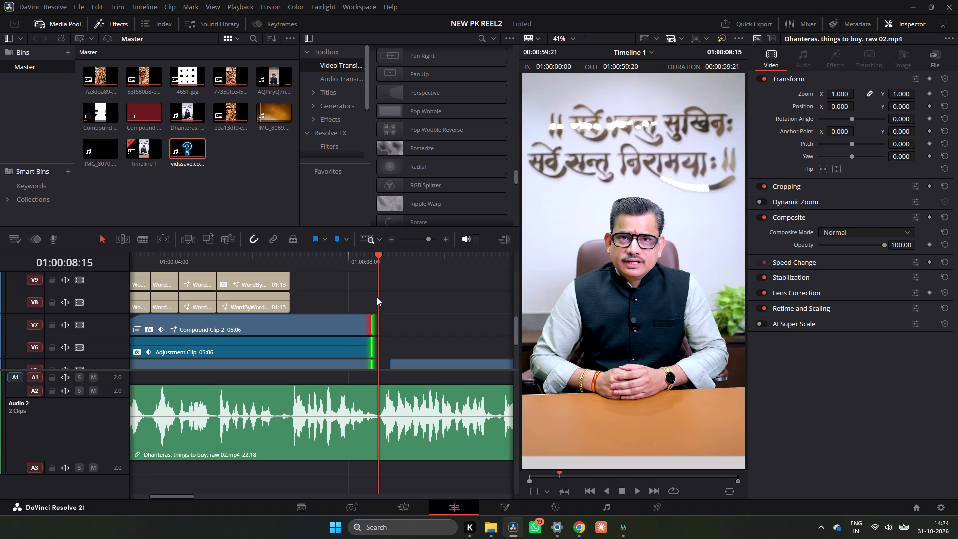
left_click_drag(369, 302, 367, 351)
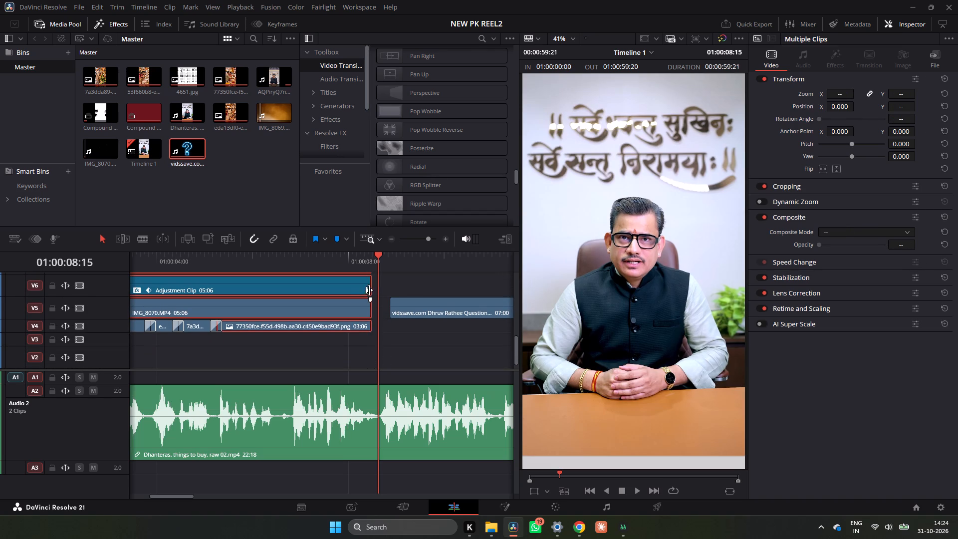
left_click_drag(372, 290, 381, 292)
scroll(382, 291, "up", 1)
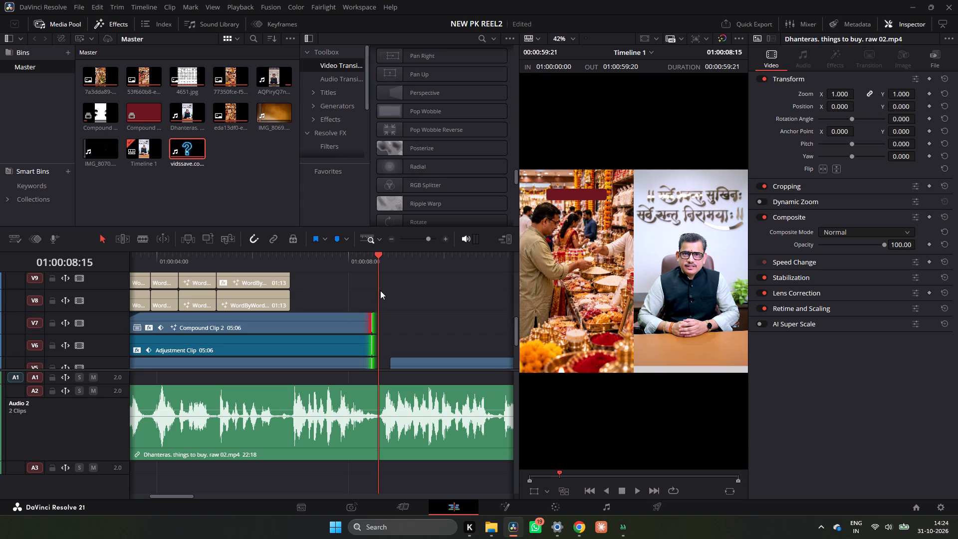
Play back the end of the extended montage and its cut to the speaker, stopping at 01:00:08:14.
left_click_drag(378, 266, 372, 266)
key("space")
key("space")
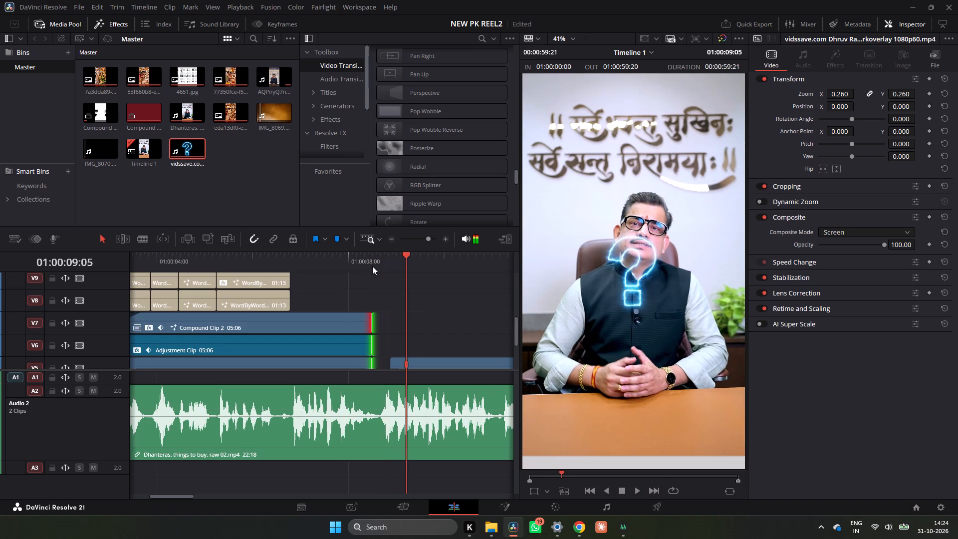
left_click(372, 266)
key("space")
left_click(372, 266)
key("space")
left_click(272, 259)
key("space")
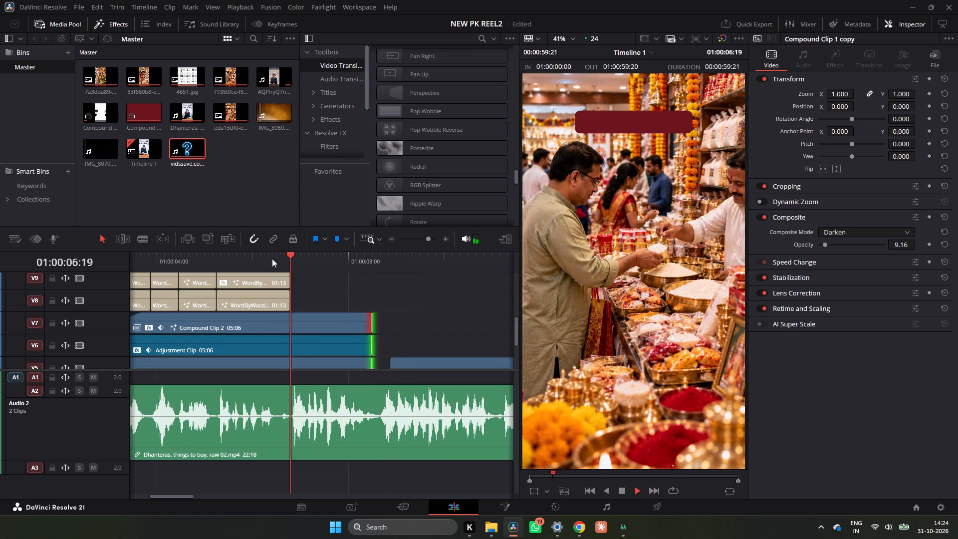
key("space")
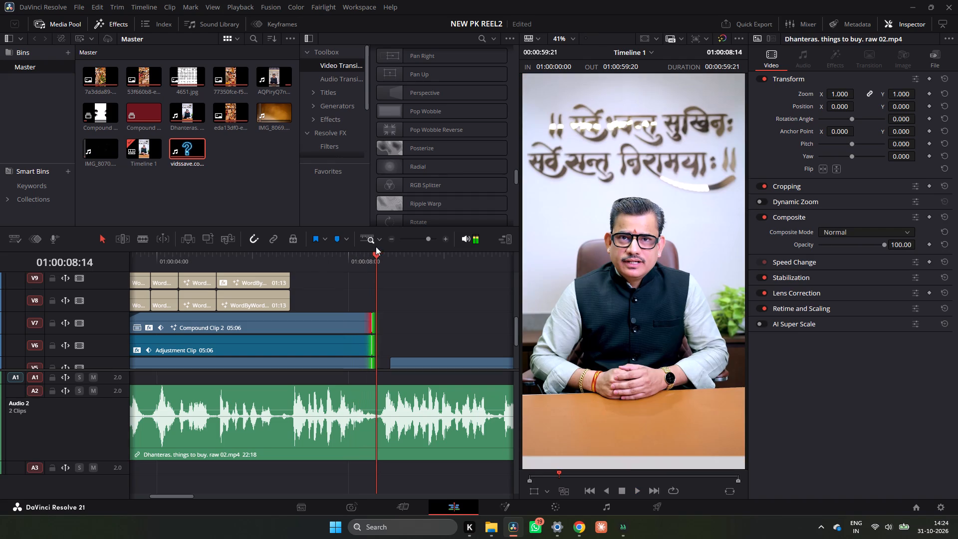
Extend the compound clip copy on V10 to 05:06 and the last captions on V9 and V8 to 03:06, matching the montage end.
left_click(389, 240)
scroll(305, 288, "up", 1)
left_click_drag(304, 289, 300, 296)
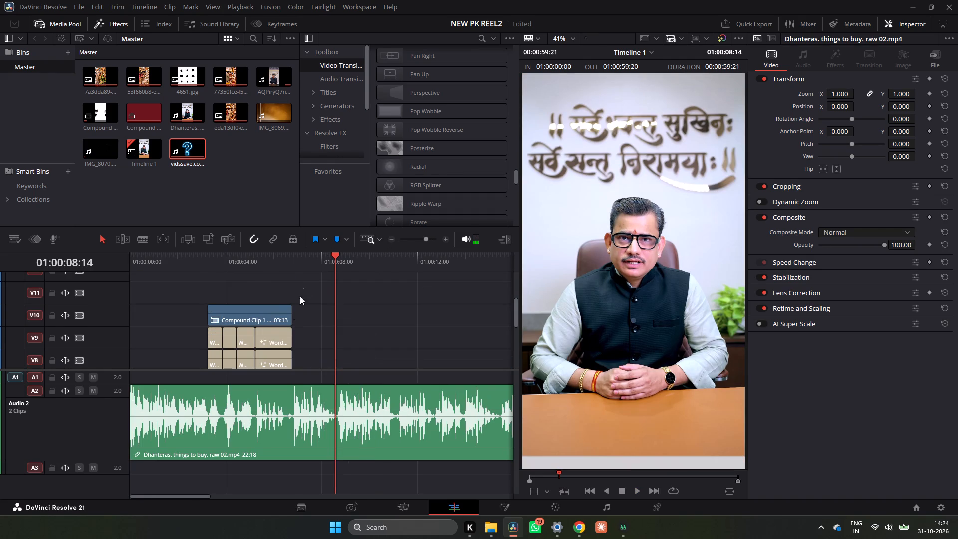
left_click_drag(300, 296, 281, 358)
left_click_drag(293, 340, 325, 342)
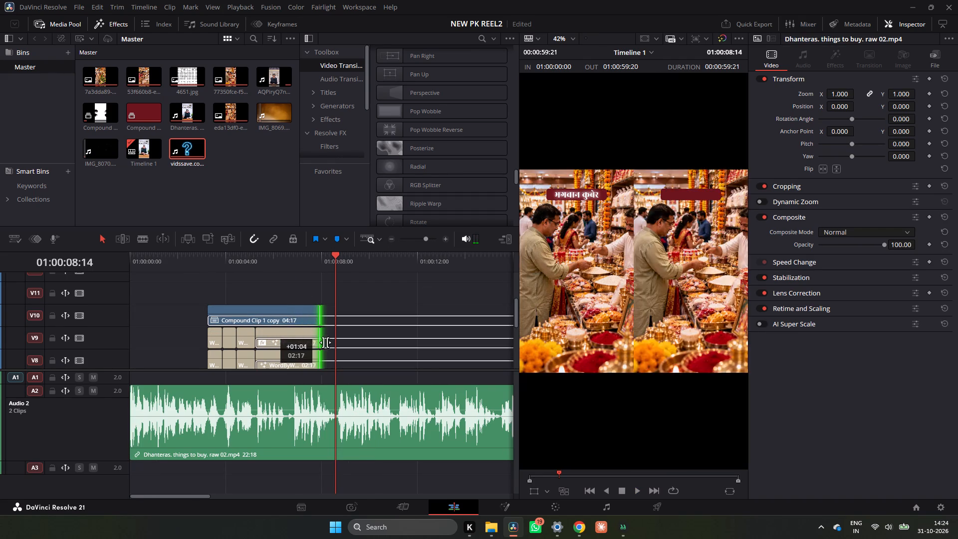
left_click_drag(325, 342, 332, 343)
left_click(258, 269)
key("space")
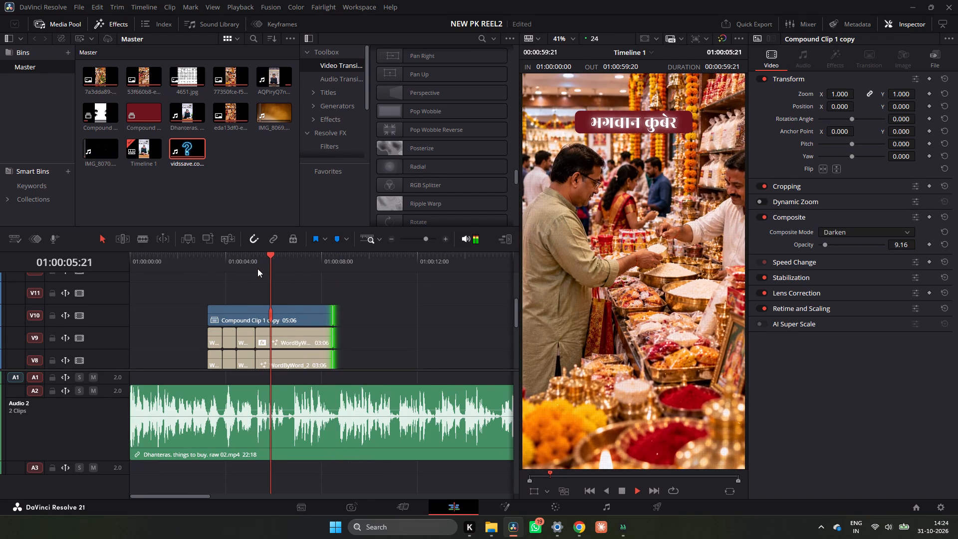
left_click(387, 240)
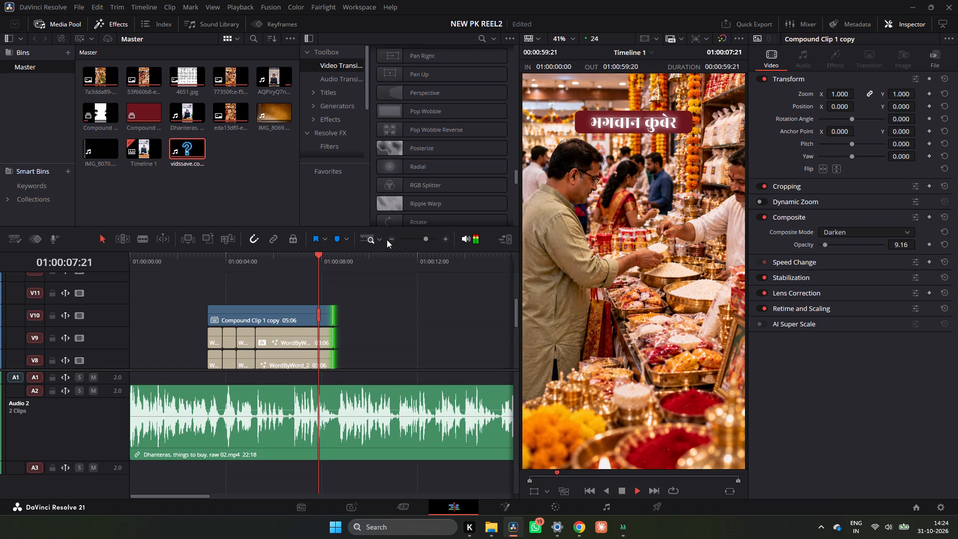
key("space")
Move the question mark clip from V5 up to V11 above the montage, starting at about 01:00:06:10.
scroll(365, 304, "down", 2)
scroll(365, 304, "up", 1)
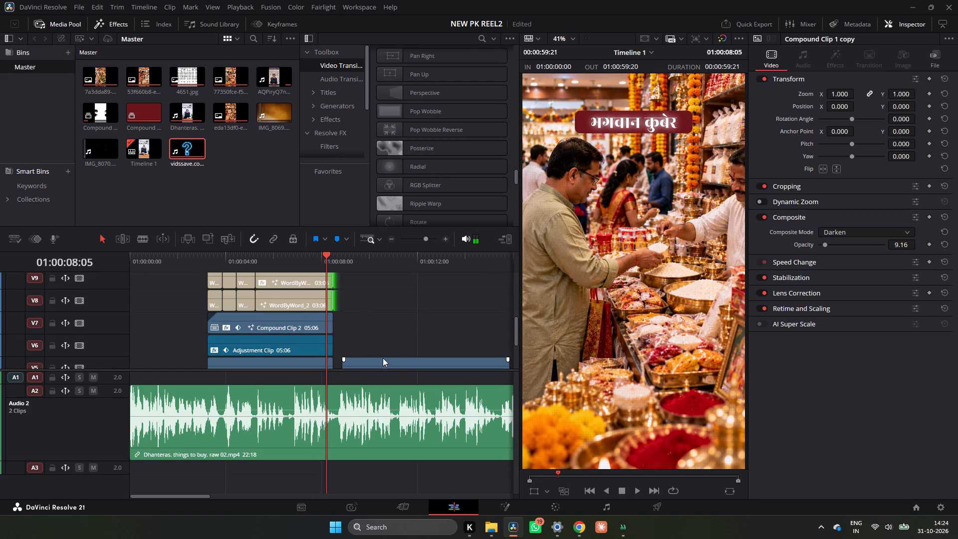
left_click_drag(383, 360, 393, 283)
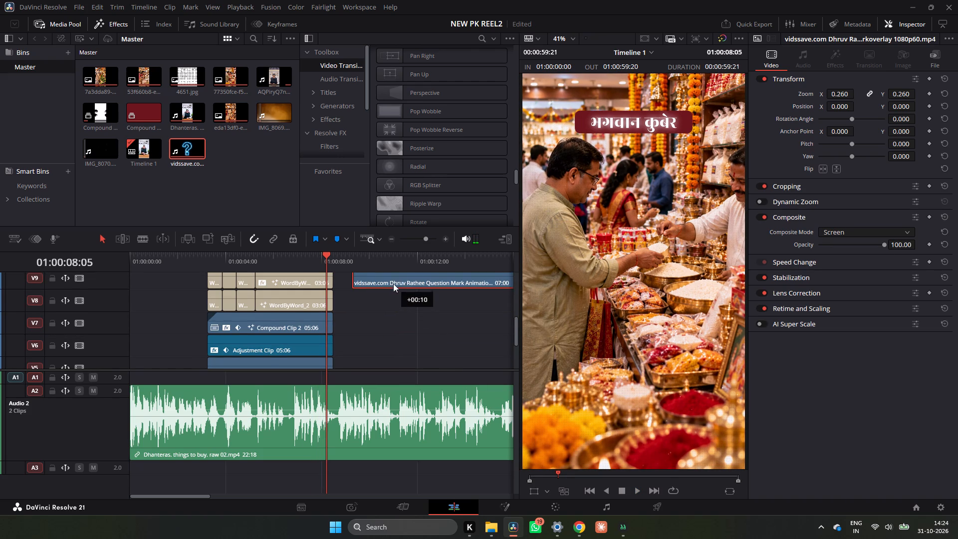
left_click_drag(393, 283, 325, 311)
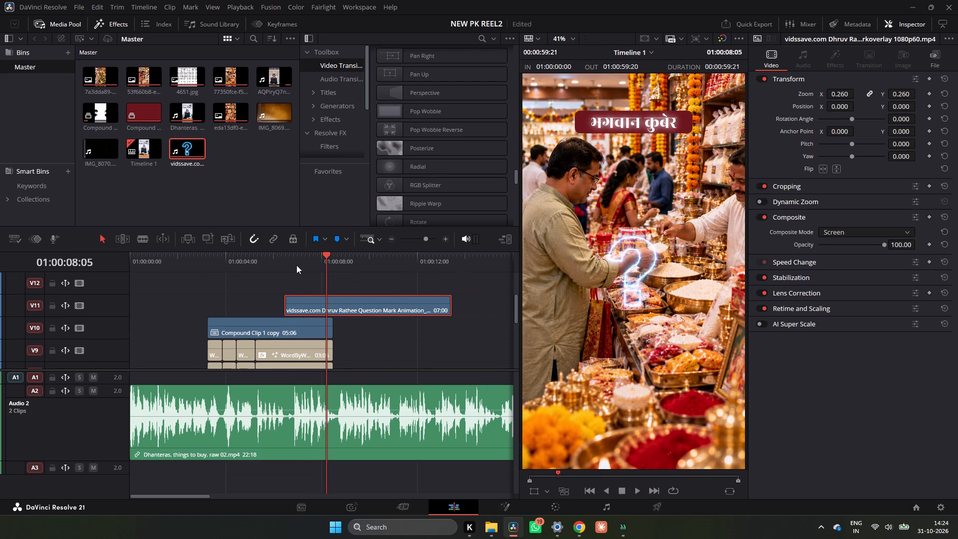
Play back the question mark over the montage and speaker in short bursts, checking its timing against the speech.
left_click(294, 262)
key("space")
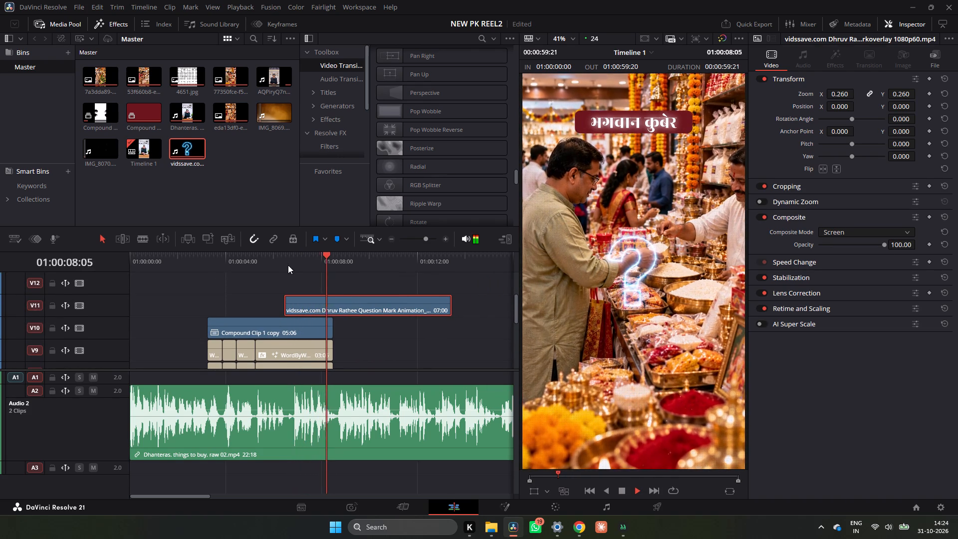
key("space")
left_click(288, 266)
key("space")
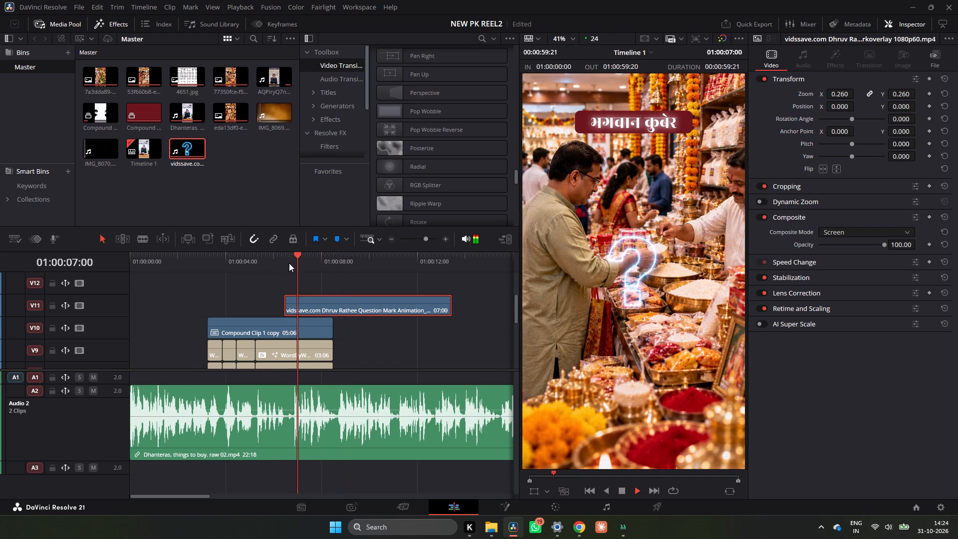
key("space")
key("space")
key("space")
key("space")
key("space")
key("space")
key("space")
key("space")
key("space")
key("space")
key("space")
key("space")
key("space")
key("space")
key("space")
key("space")
key("space")
key("space")
key("space")
key("space")
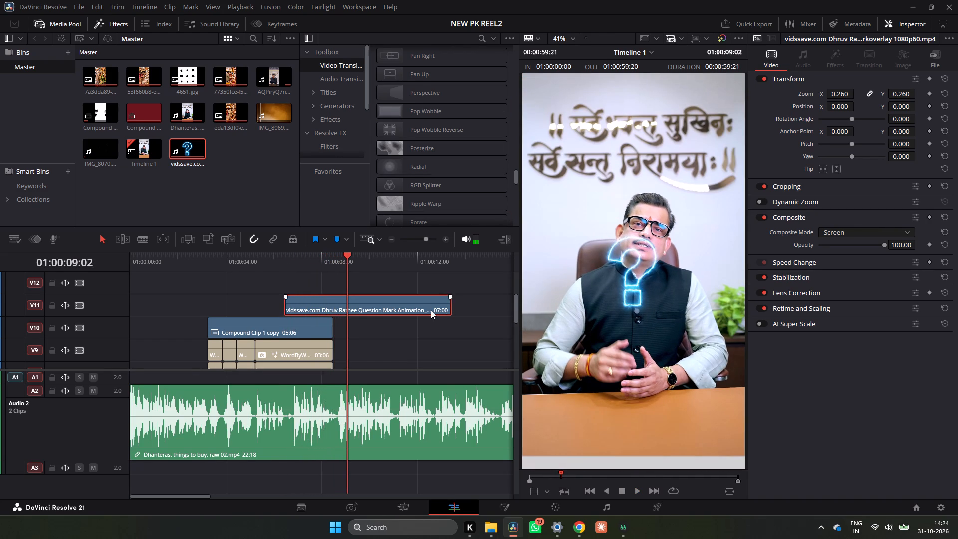
key("space")
key("space")
Trim the end of the question mark clip on V11 to the end of the montage, for a length of 02:01.
left_click_drag(454, 306, 352, 331)
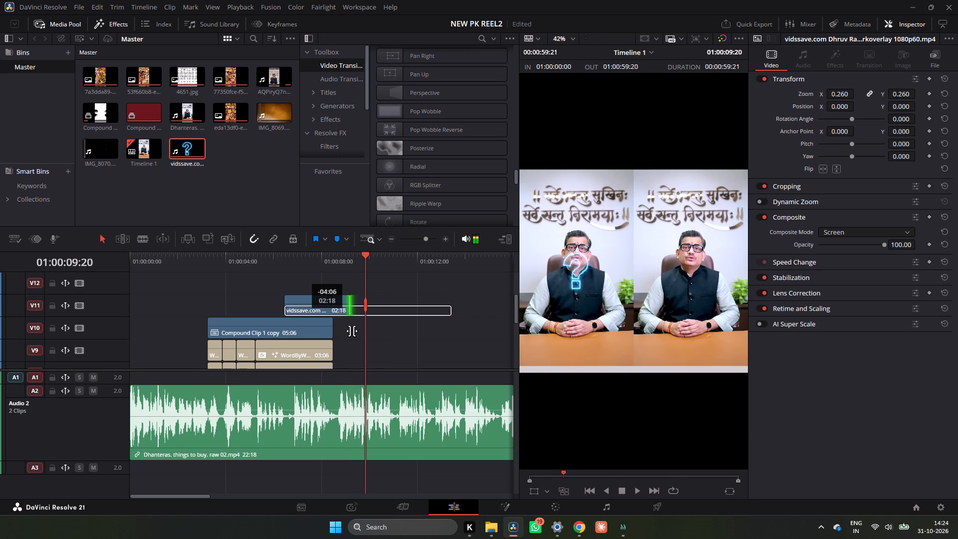
left_click_drag(352, 331, 337, 335)
Shift the question mark clip later along V11 while listening to the speech, so that it starts at about 01:00:07:16.
left_click(263, 254)
key("space")
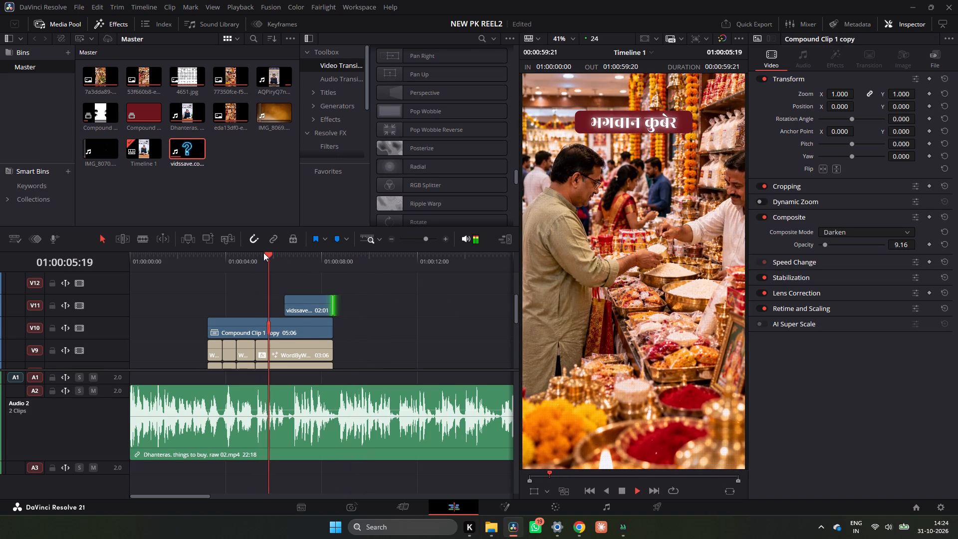
key("space")
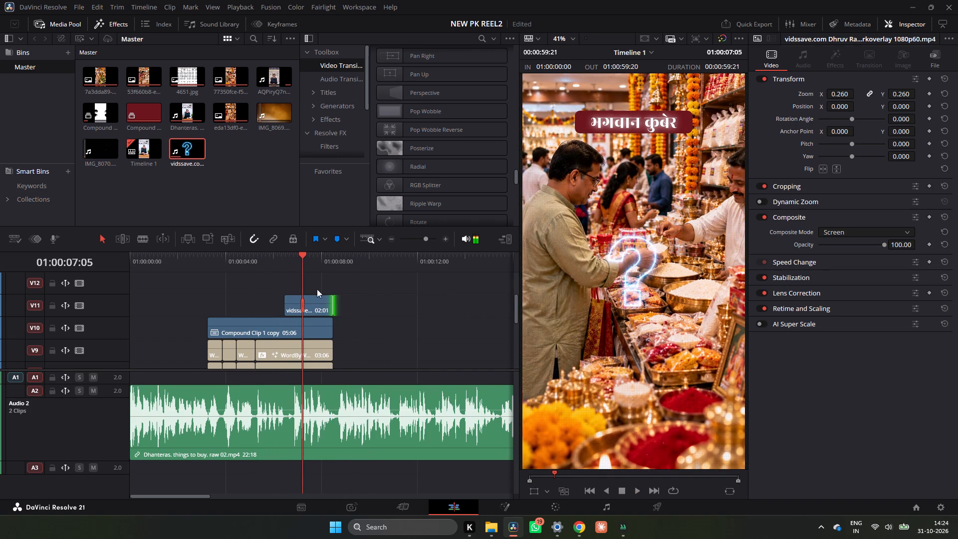
left_click_drag(315, 303, 330, 303)
key("space")
key("space")
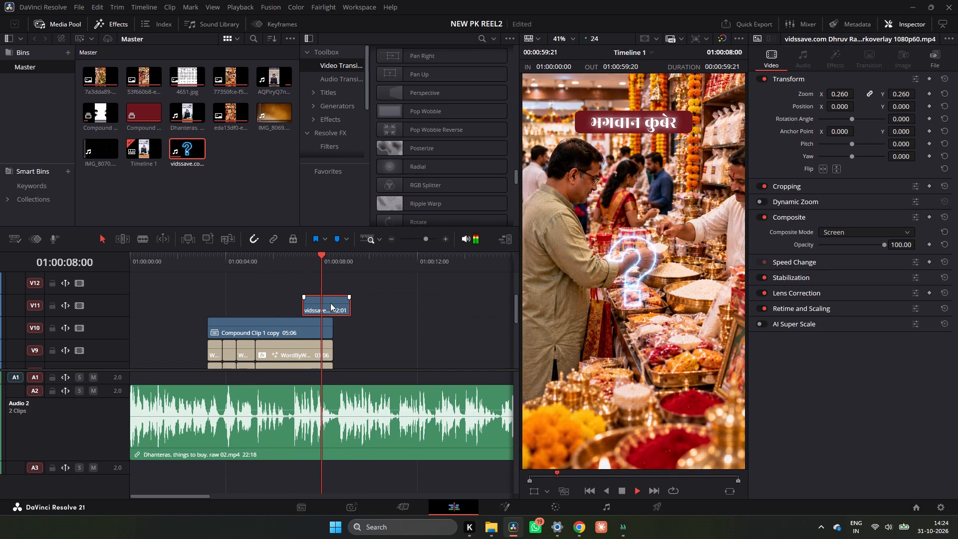
left_click_drag(329, 303, 349, 304)
key("space")
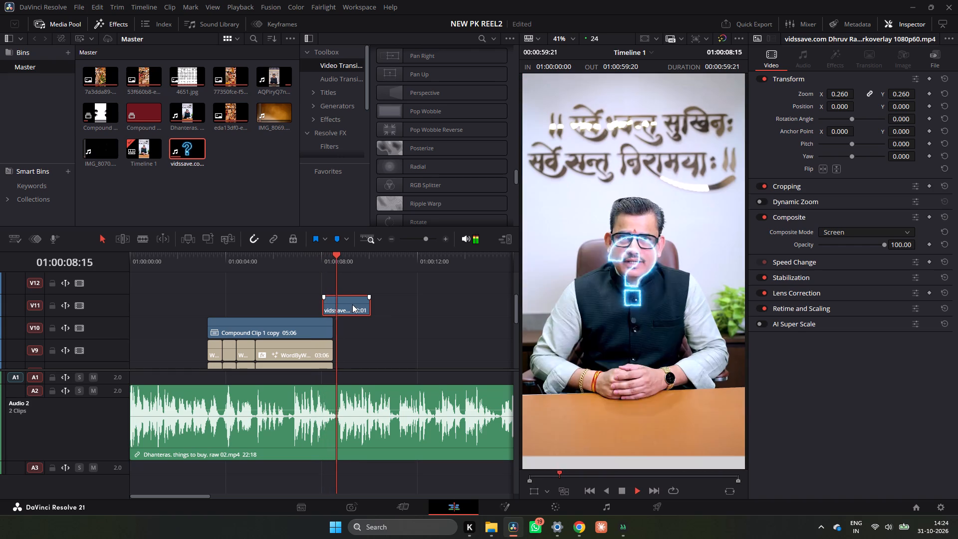
left_click_drag(352, 304, 344, 308)
Trim the end of the question mark clip on V11 back to the end of the montage and play back the result.
left_click(313, 260)
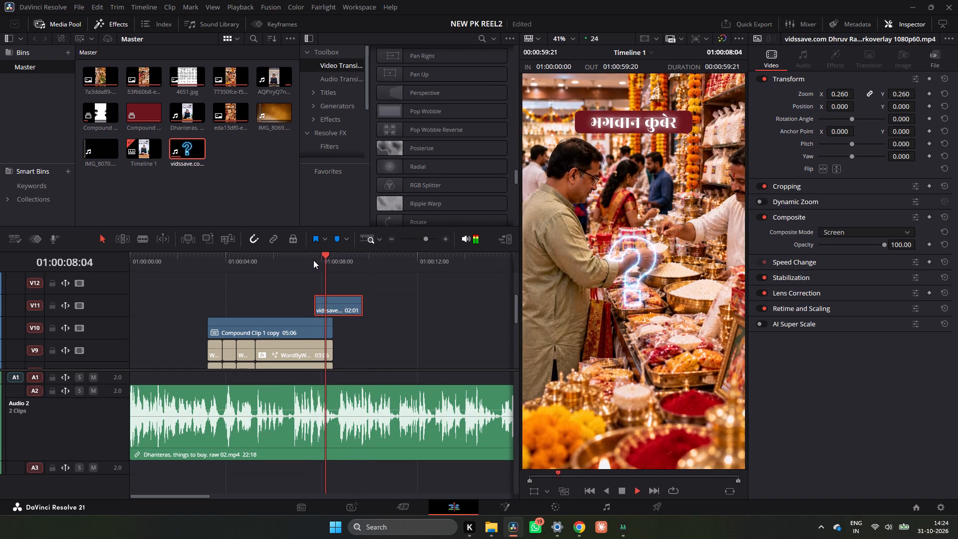
left_click(313, 260)
key("space")
key("space")
key("space")
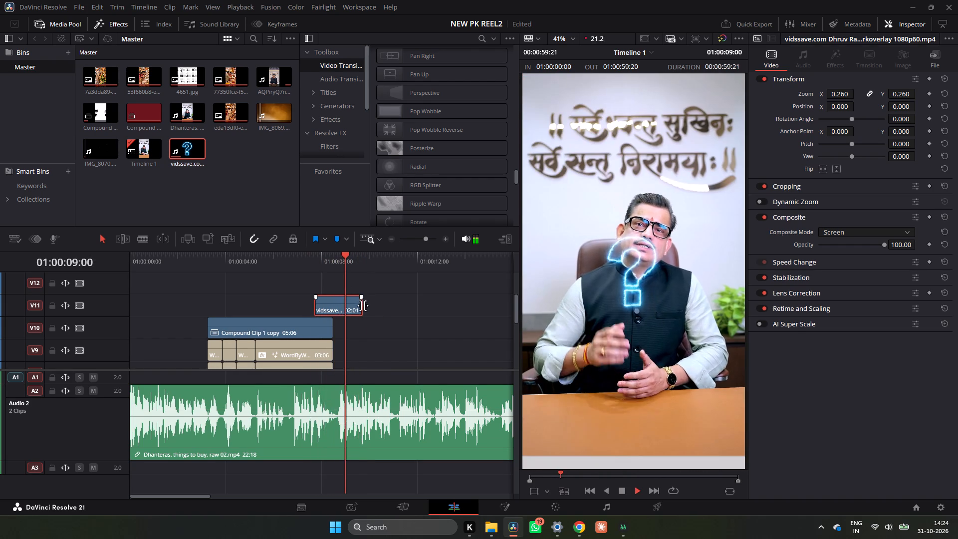
left_click_drag(363, 305, 333, 312)
left_click(293, 268)
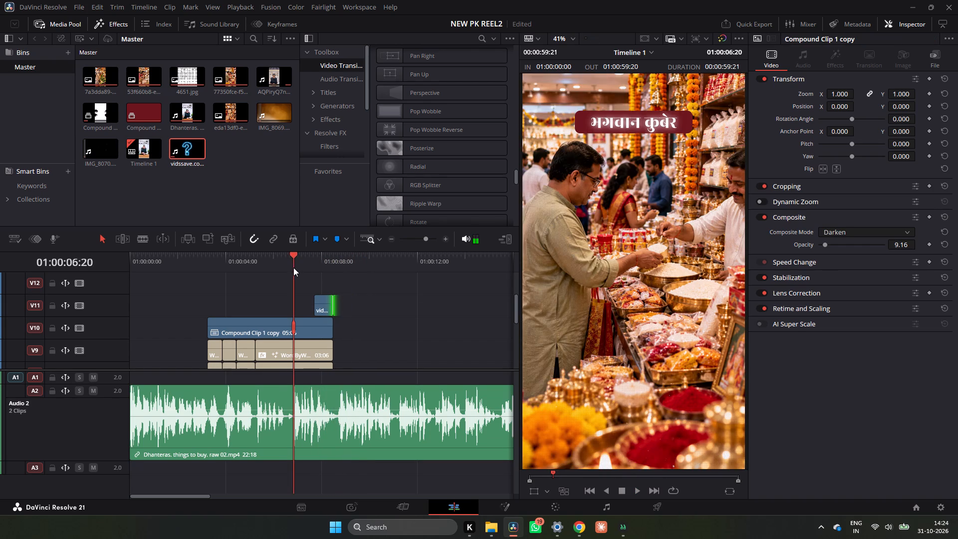
key("space")
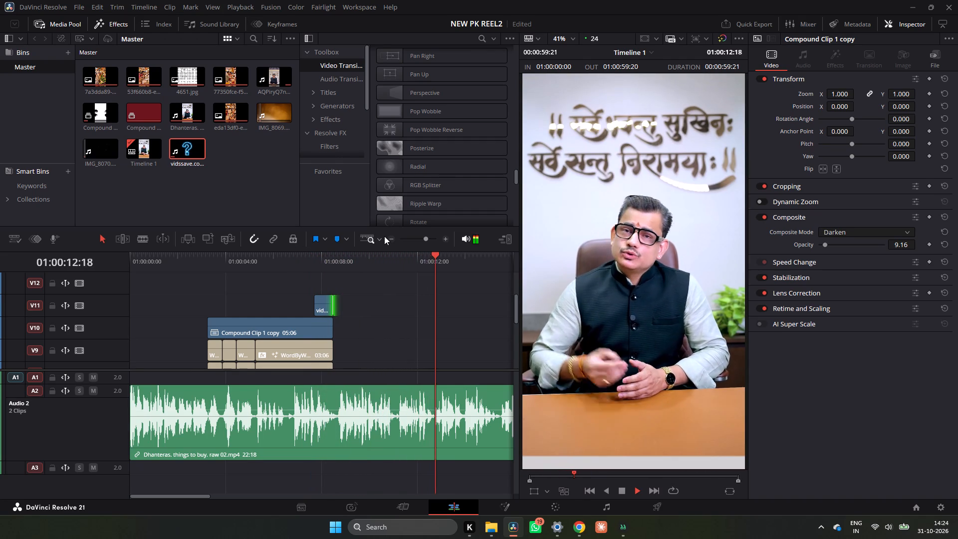
Play the reel on from the end of the montage through the speaker footage to about 01:00:33:19, reviewing the speech.
left_click_drag(343, 262, 330, 266)
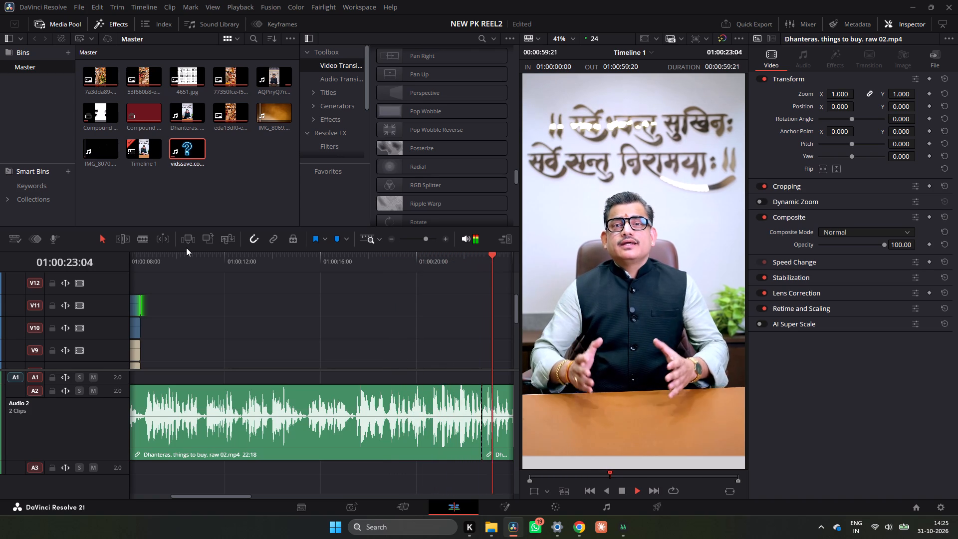
key("space")
key("space")
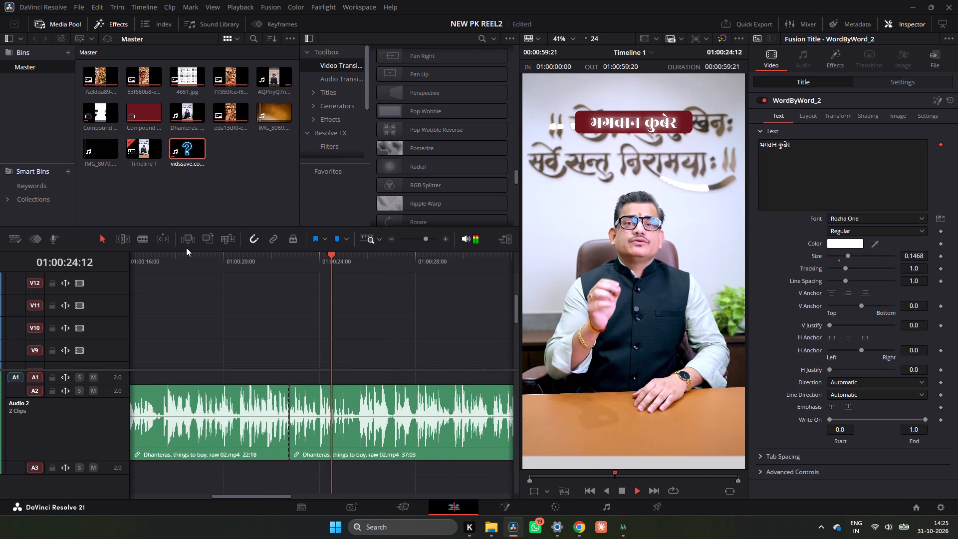
key("space")
key("space")
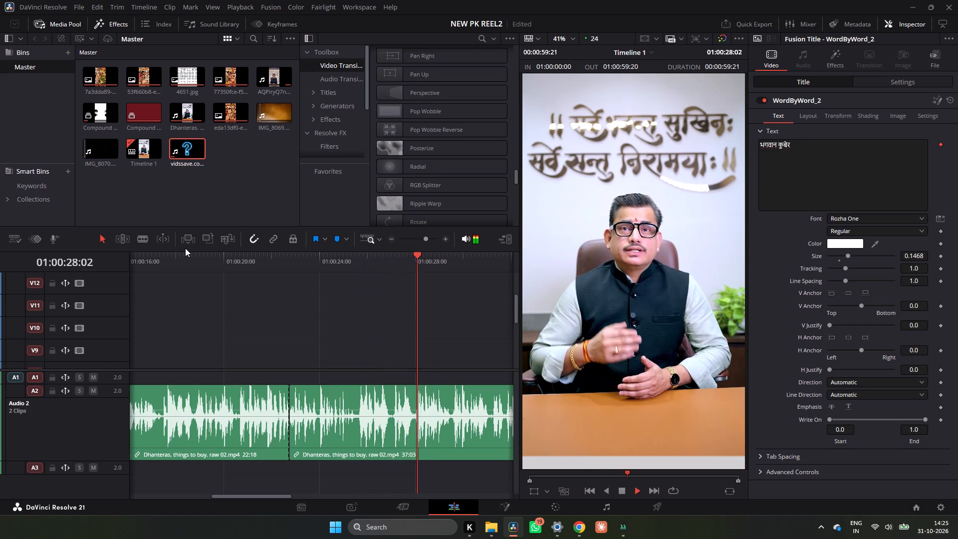
key("space")
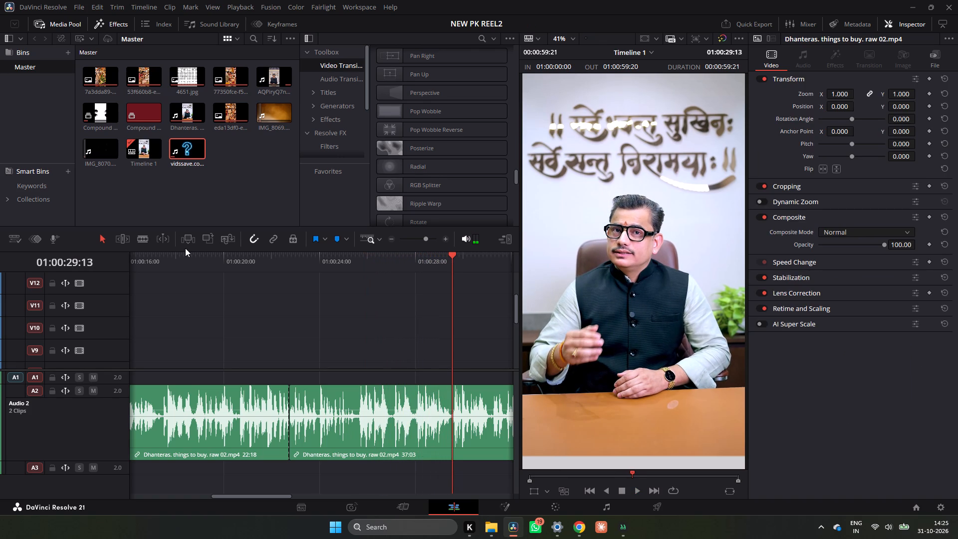
key("space")
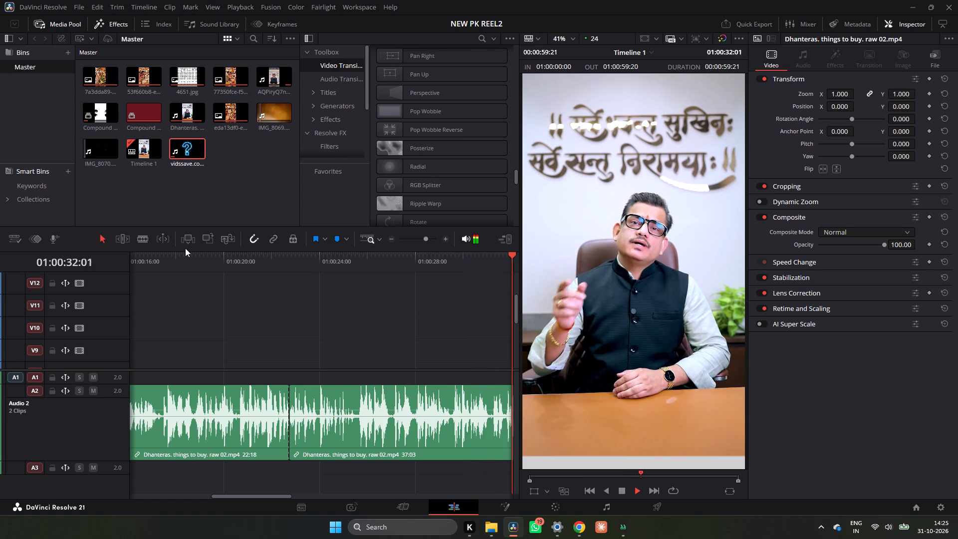
key("space")
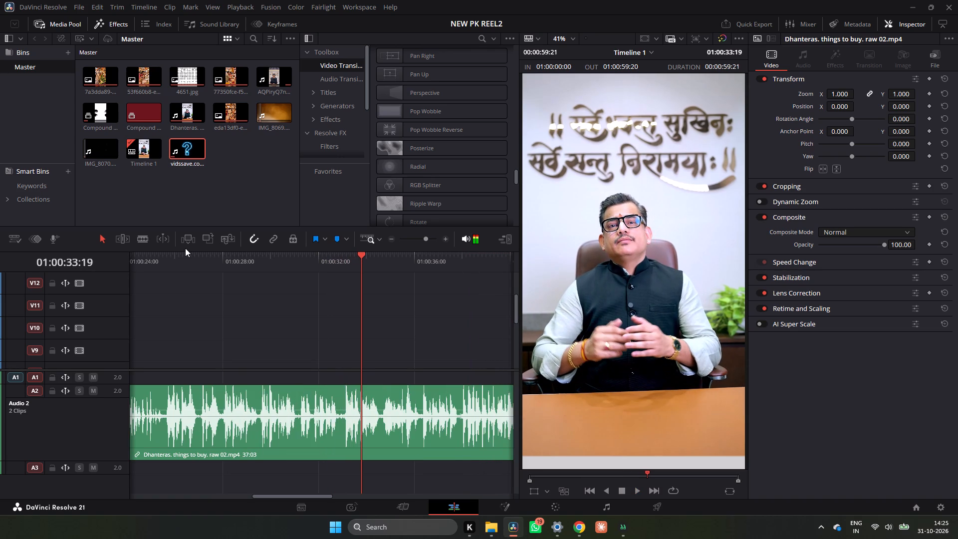